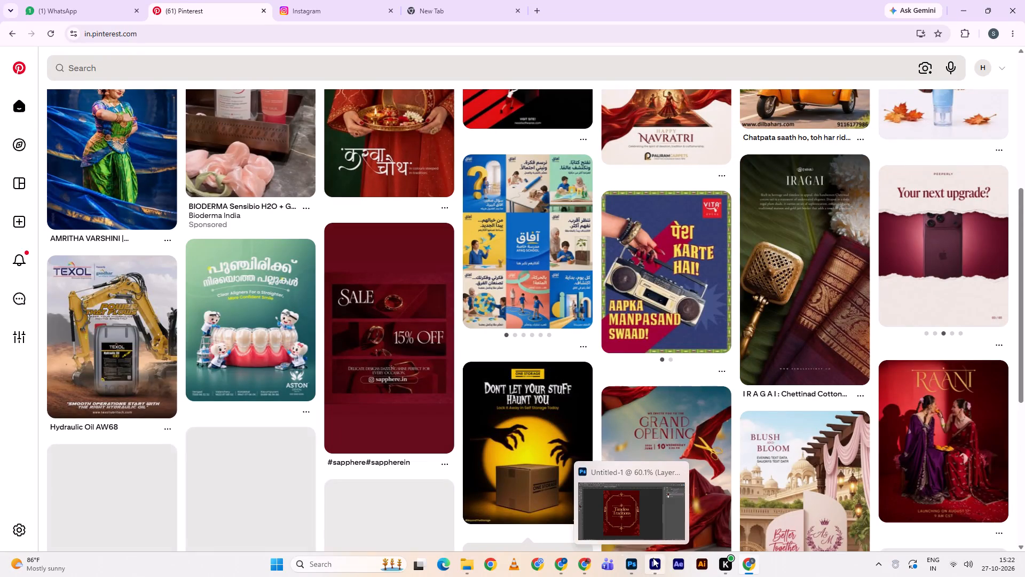
double_click(653, 558)
drag(396, 262, 4, 272)
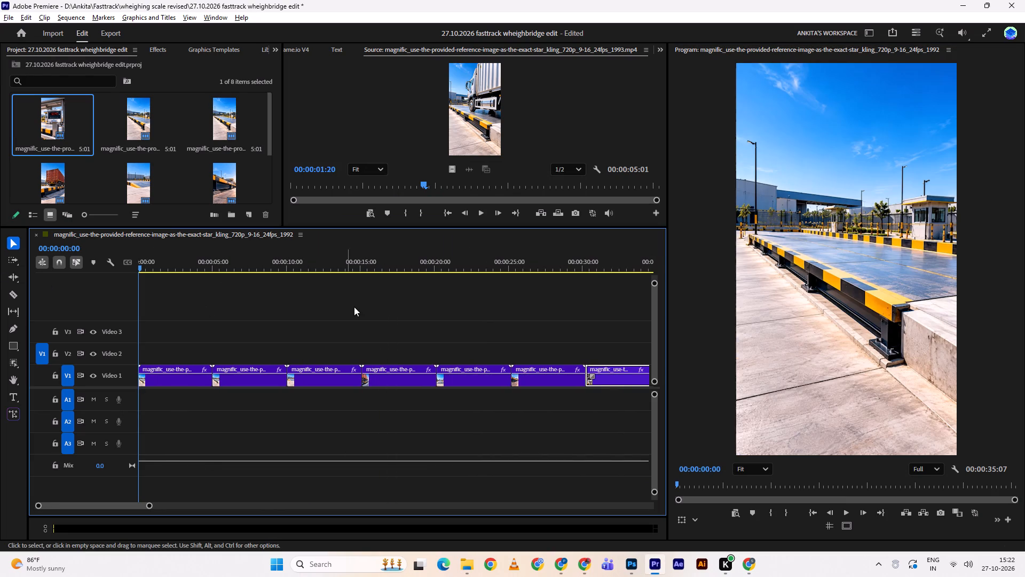
scroll(290, 304, down, 3)
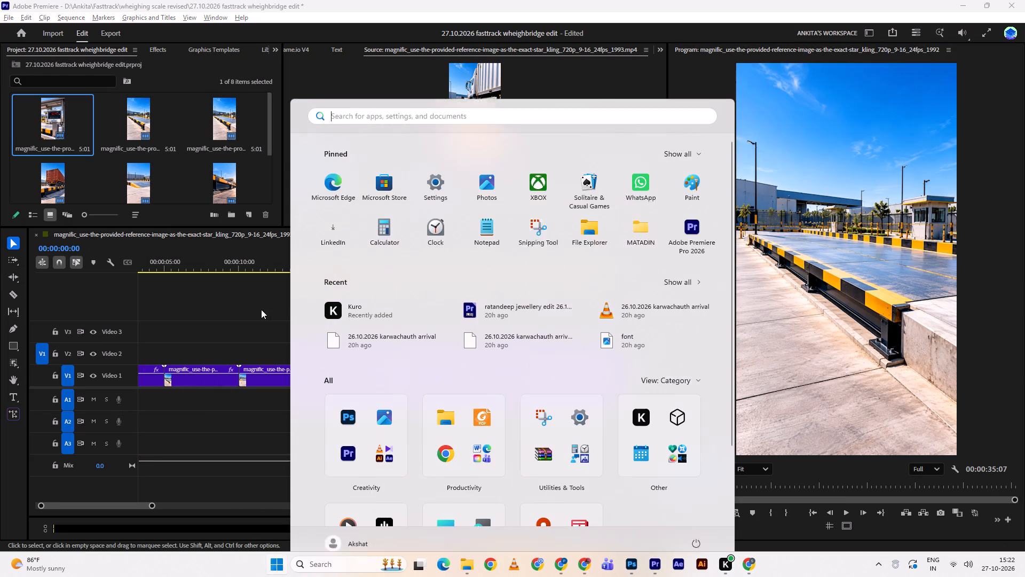
scroll(261, 309, up, 4)
click(230, 318)
click(230, 318)
alt+scroll(239, 316, down, 2)
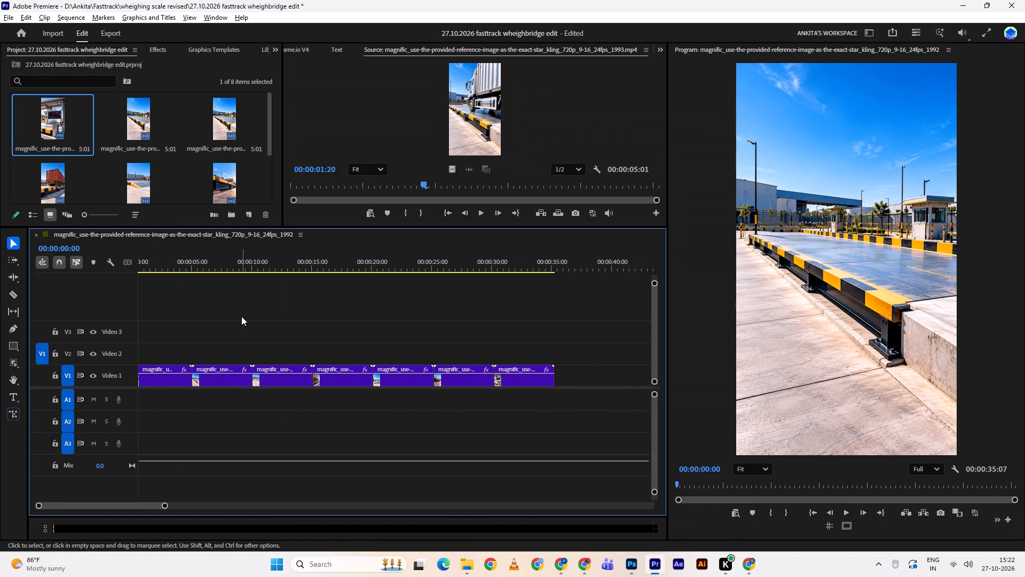
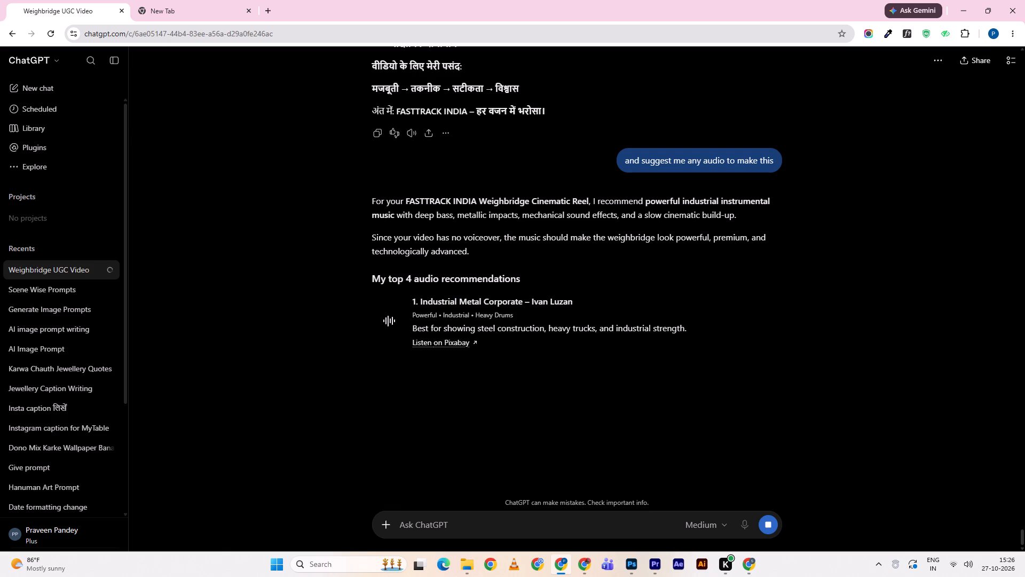
double_click(437, 347)
click(445, 345)
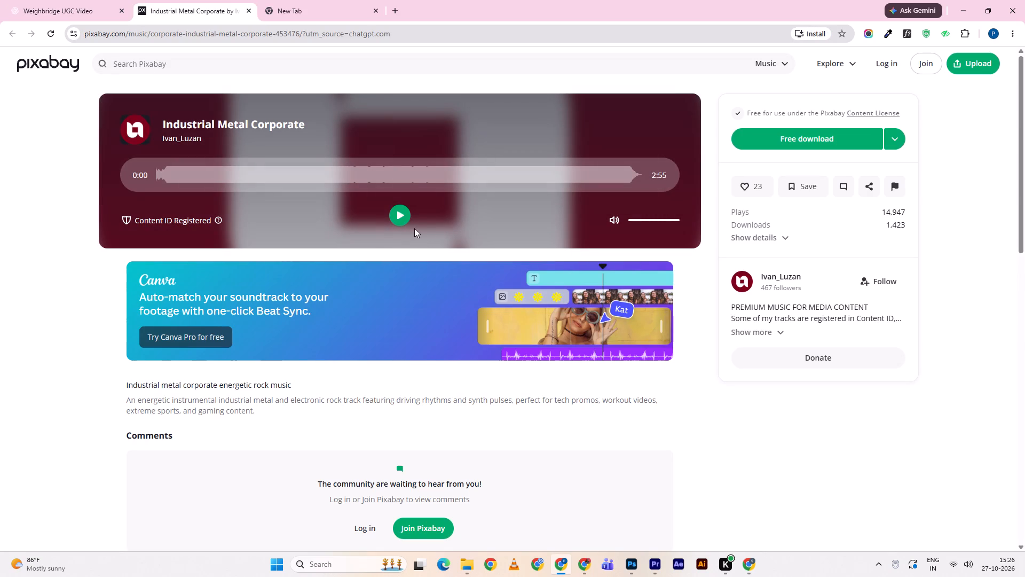
click(408, 215)
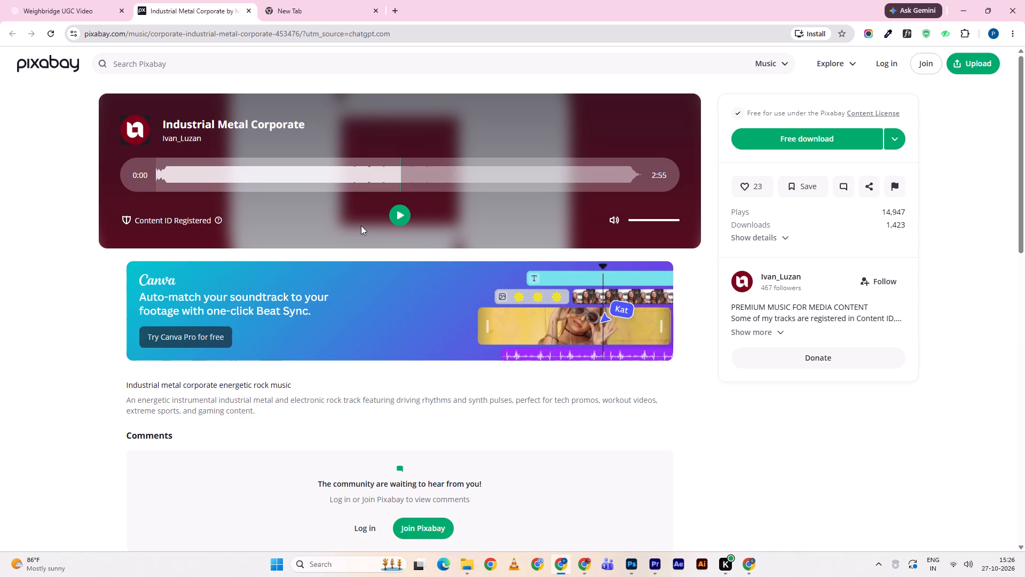
click(405, 216)
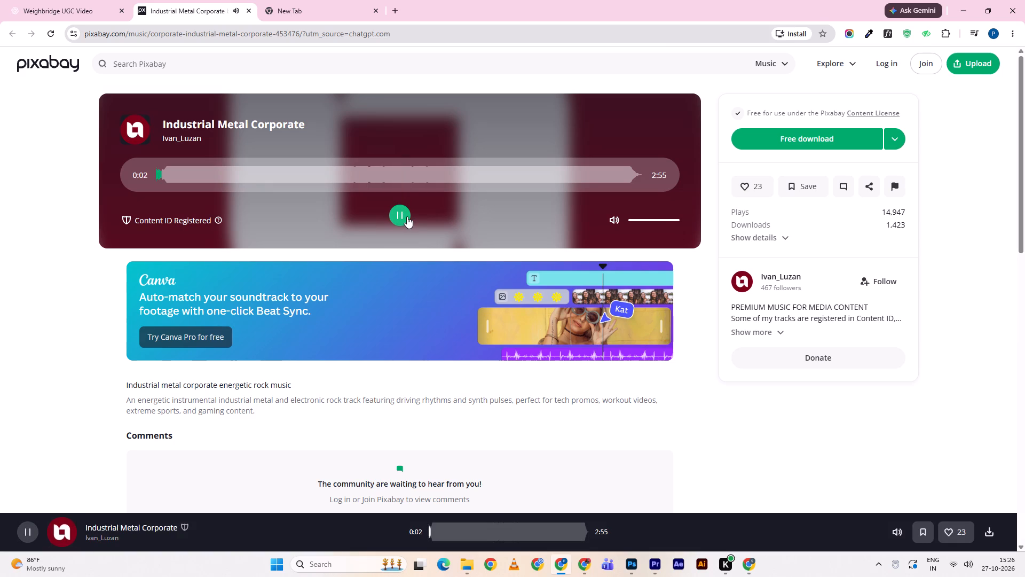
Download the Industrial Metal Corporate track from Pixabay and dismiss the thank-you dialog.
click(802, 144)
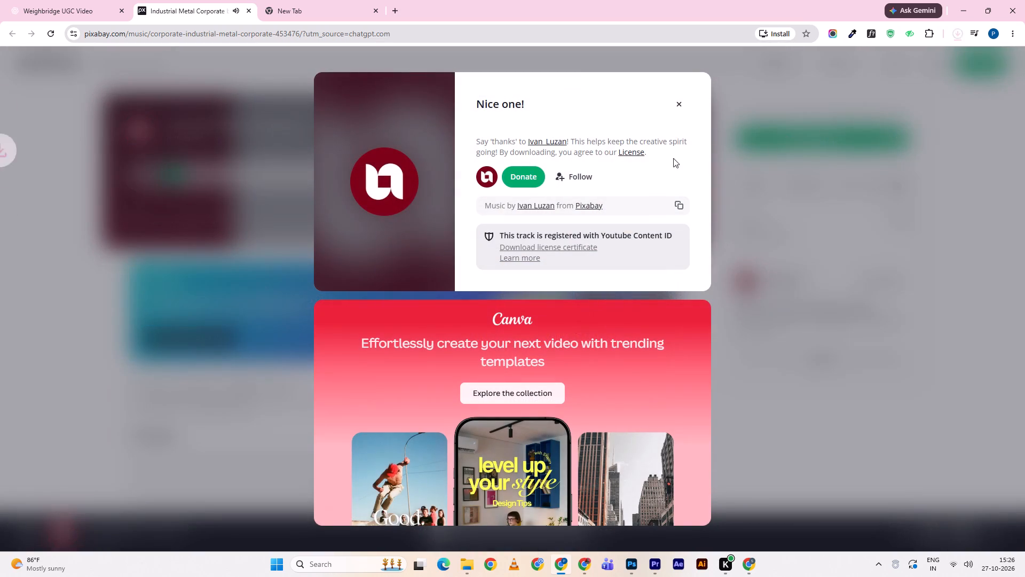
click(681, 102)
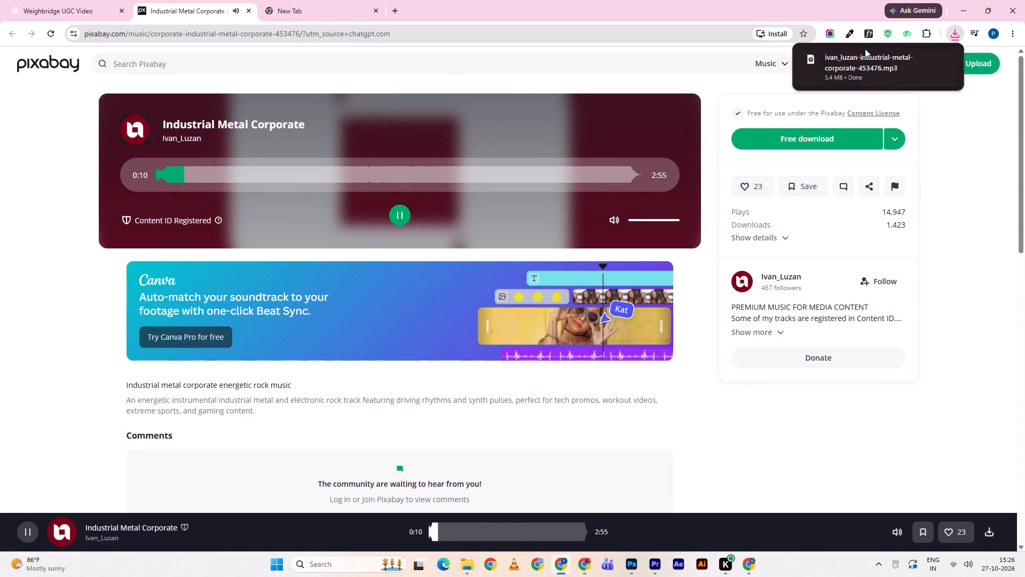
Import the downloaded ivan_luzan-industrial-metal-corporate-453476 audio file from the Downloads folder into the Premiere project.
double_click(922, 58)
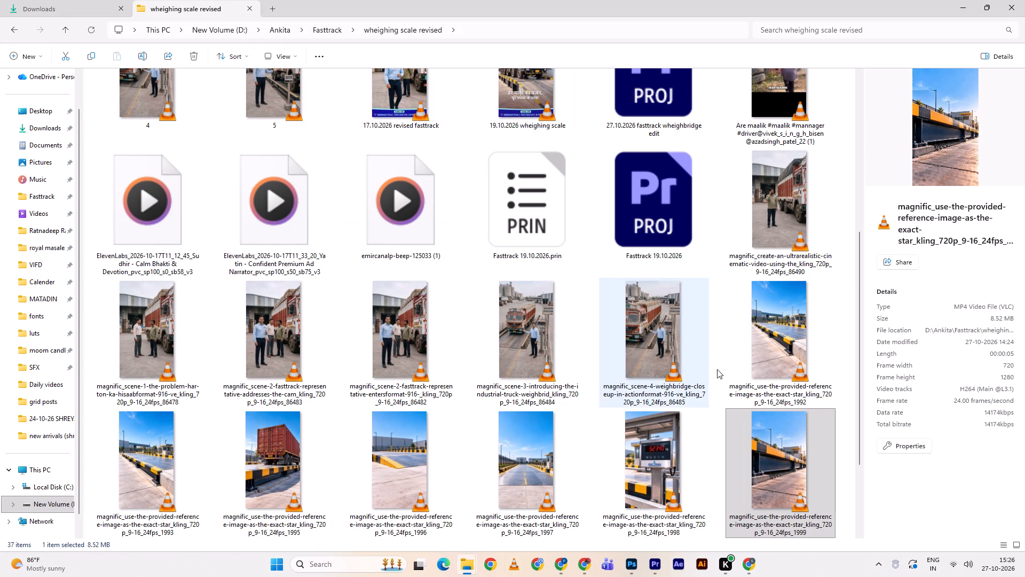
scroll(625, 385, up, 10)
click(56, 8)
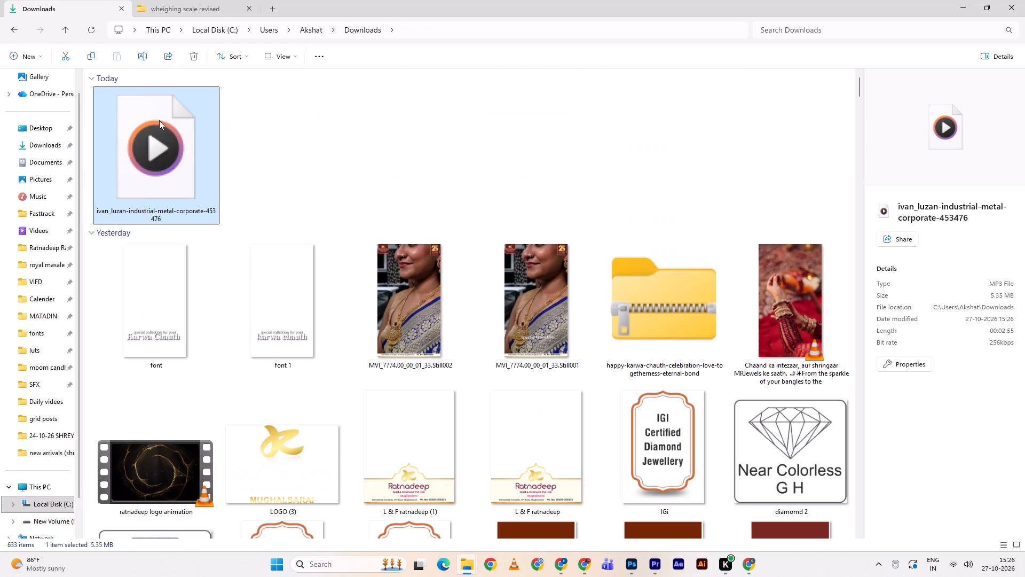
scroll(171, 121, up, 3)
drag(158, 158, 305, 328)
key(alt+Tab)
key(alt+Tab)
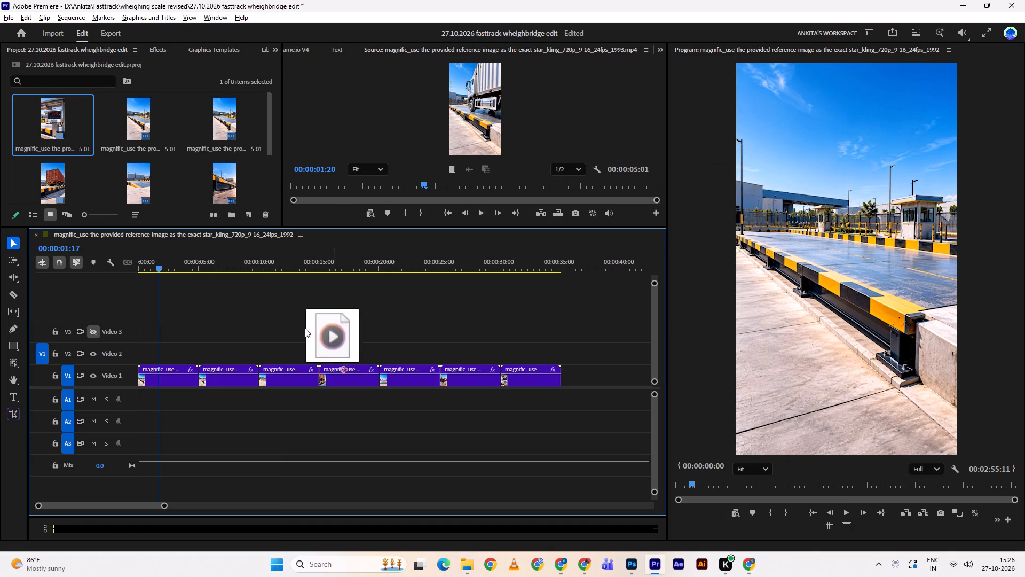
drag(305, 328, 184, 161)
Switch back to the Pixabay page and pause the track preview.
key(alt+Tab)
key(alt+Tab)
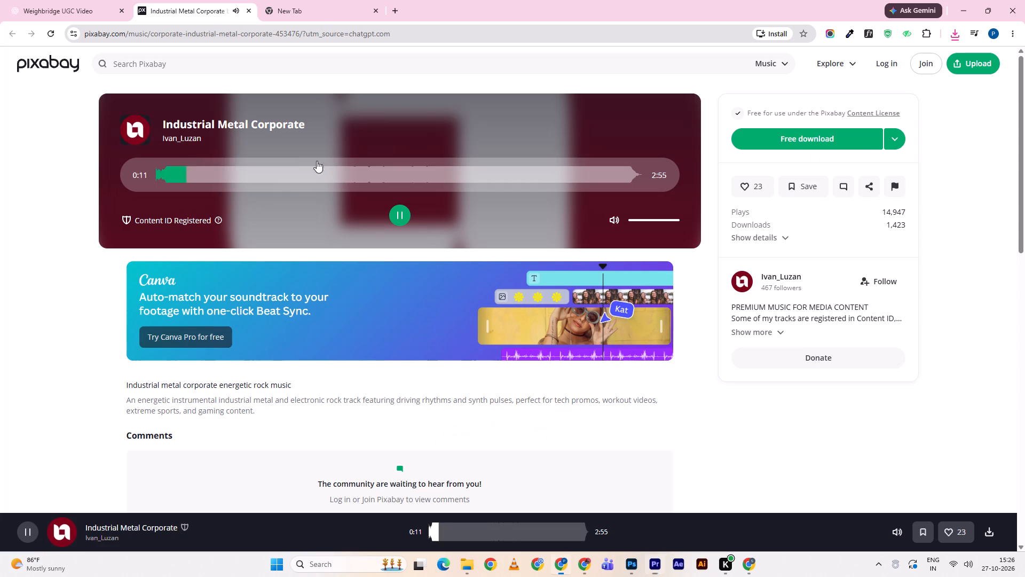
alt+click(398, 212)
Return to Premiere and place the imported music track on audio track A1 at the start of the sequence.
key(alt+Tab)
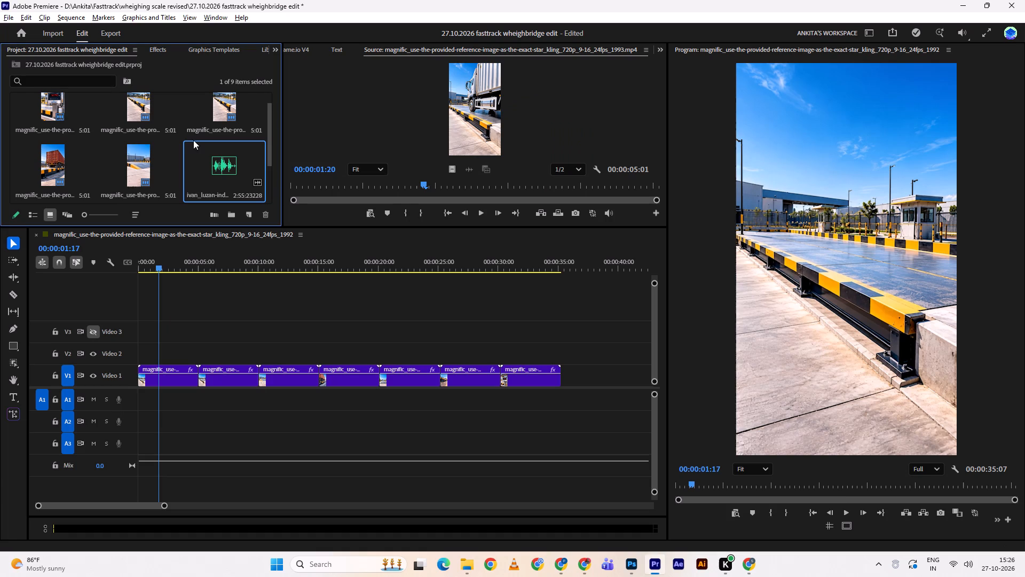
drag(211, 158, 144, 399)
Play the music to find the beat change, trim the first clip's end to 00:00:04:04 and close the gap after it.
drag(138, 257, 126, 259)
key(space)
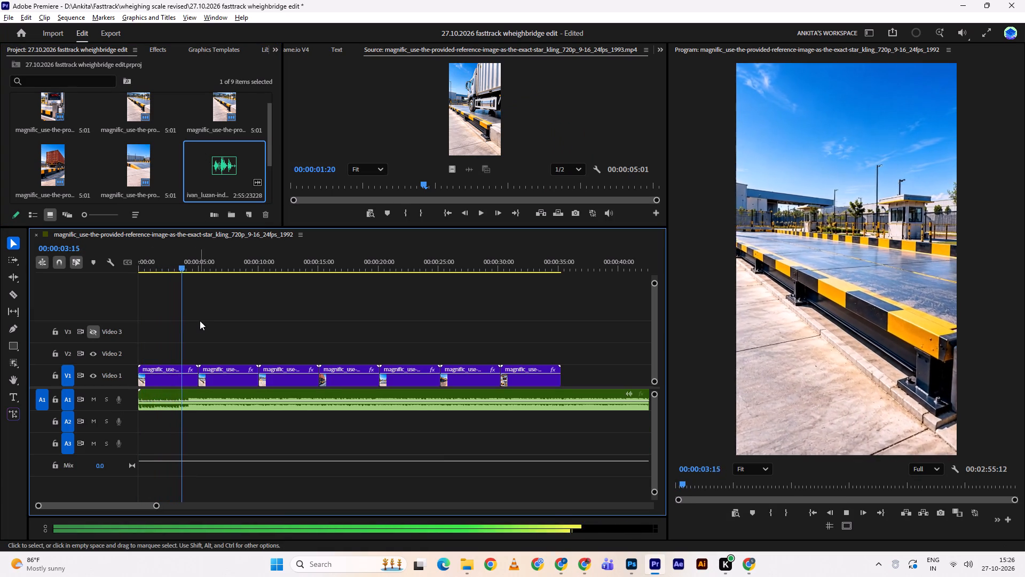
key(space)
drag(188, 261, 183, 258)
key(space)
key(space)
key(space)
key(space)
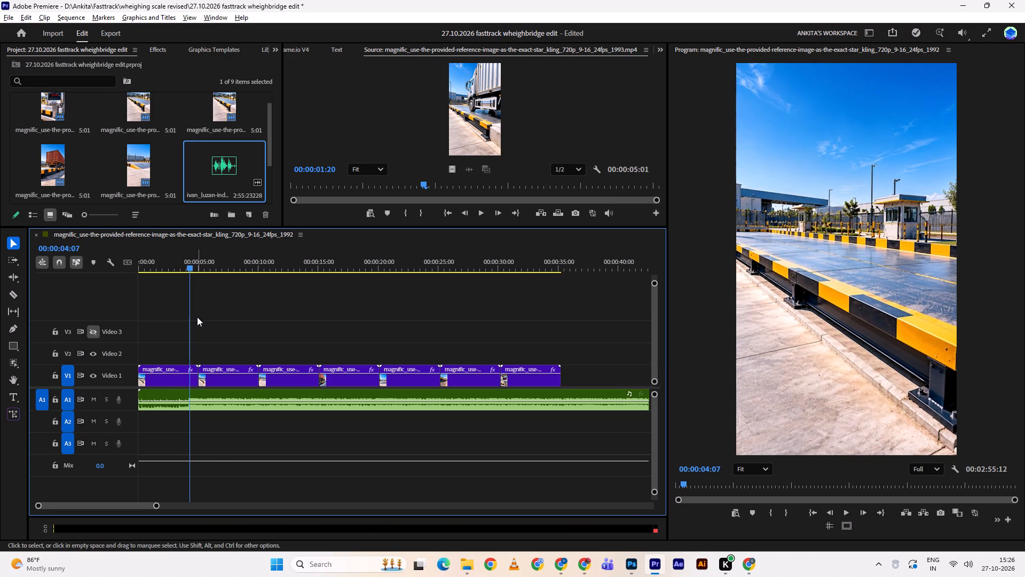
key(Left)
key(Left)
key(Left)
drag(198, 365, 191, 365)
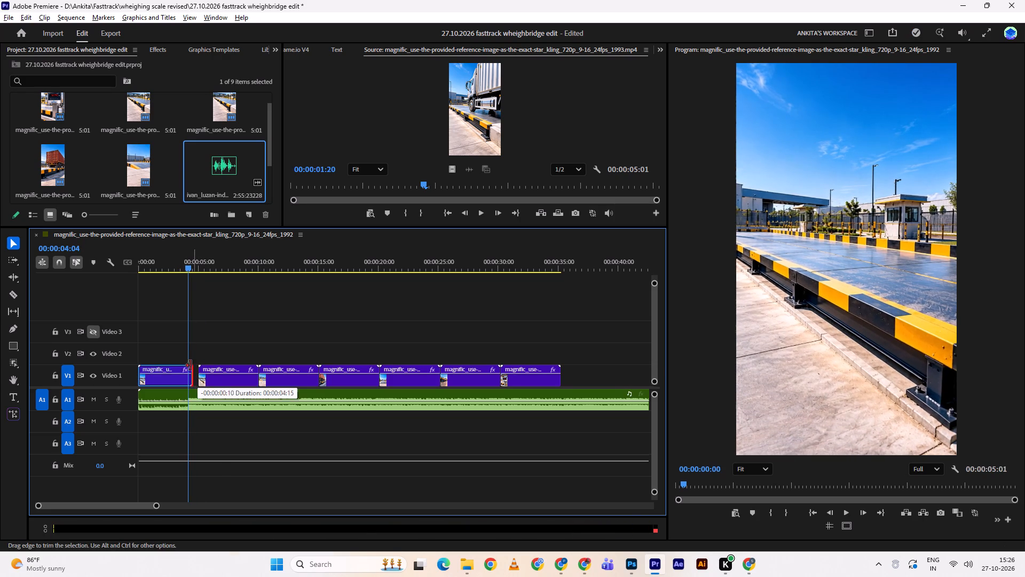
drag(191, 365, 186, 364)
click(192, 379)
key(d)
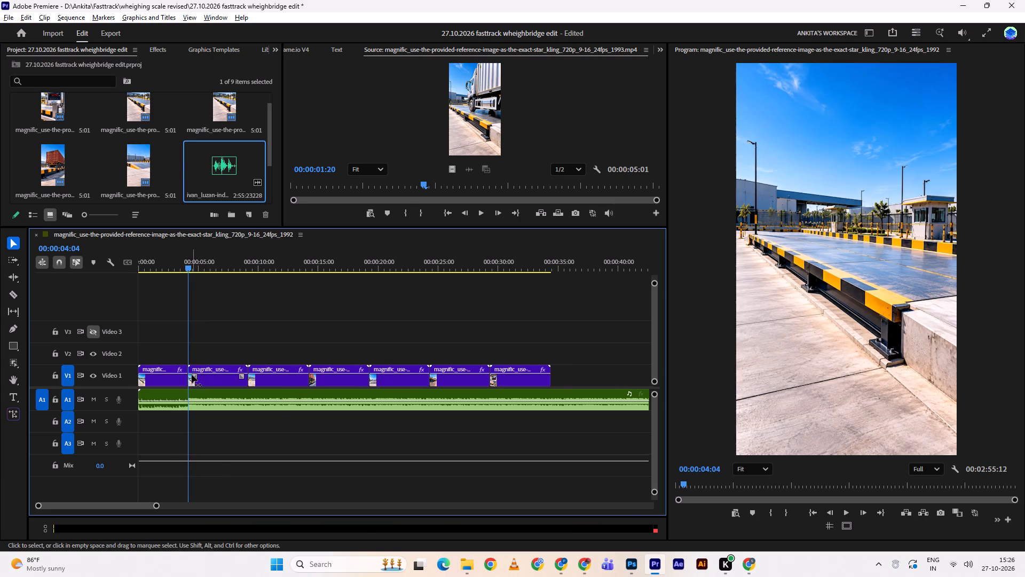
Play to the next beat change, trim the second clip's end to 00:00:08:07 and close the gap after it.
key(space)
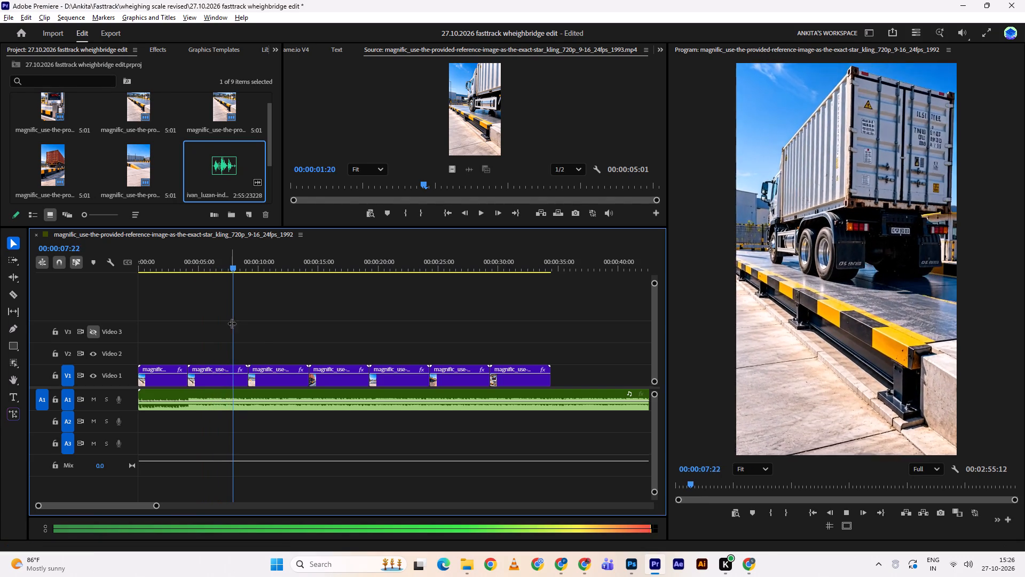
key(space)
drag(244, 369, 236, 368)
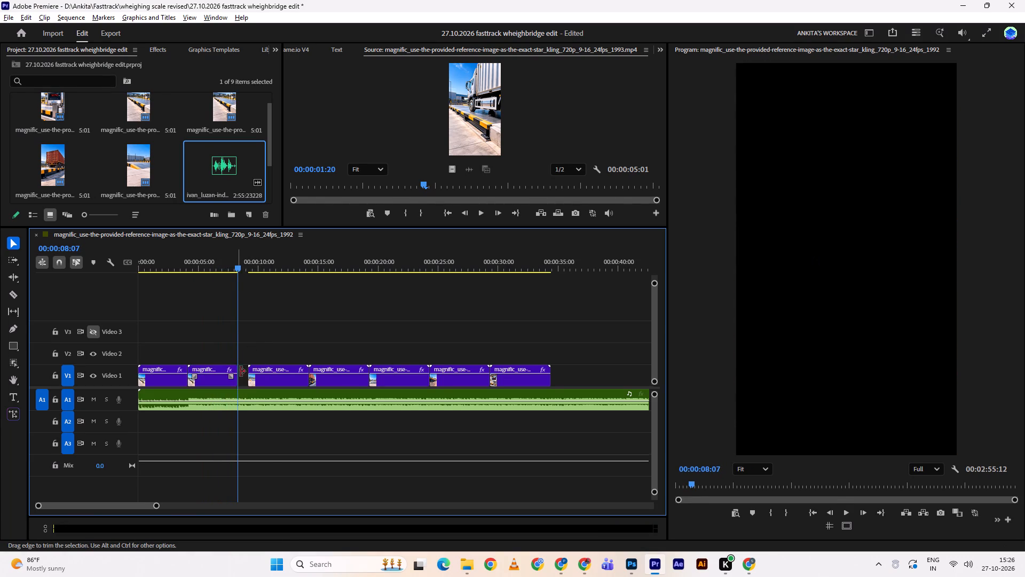
click(243, 380)
key(d)
Play to the next beat change, trim the third clip's end to 00:00:12:08 and close the gap after it.
key(space)
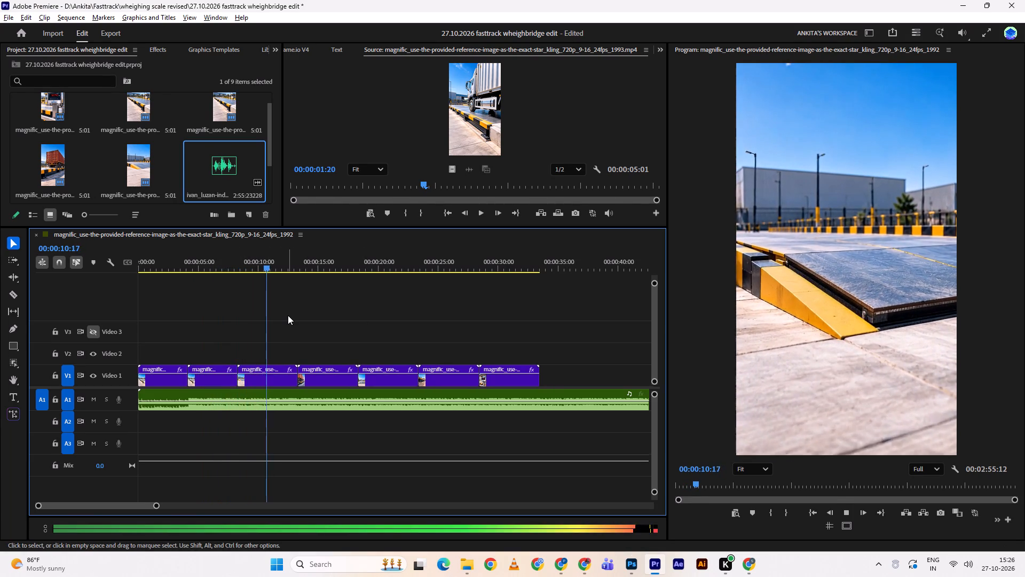
key(space)
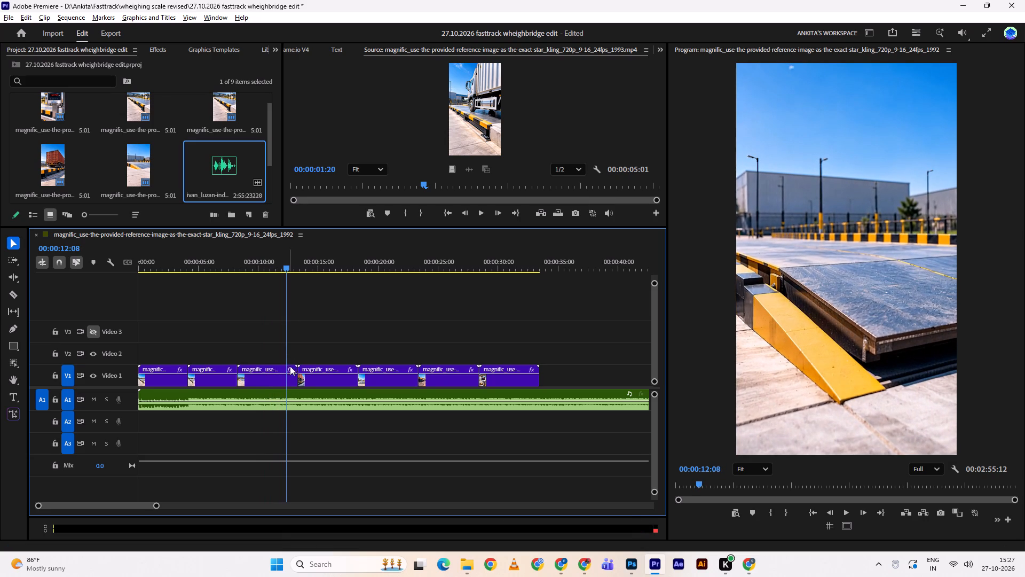
drag(296, 368, 287, 362)
click(295, 382)
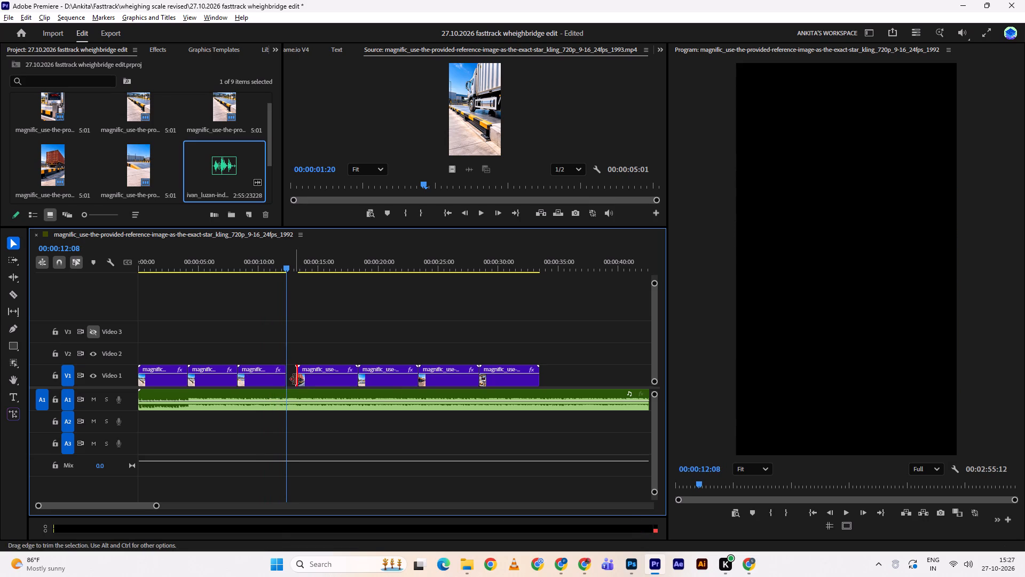
click(290, 375)
click(293, 378)
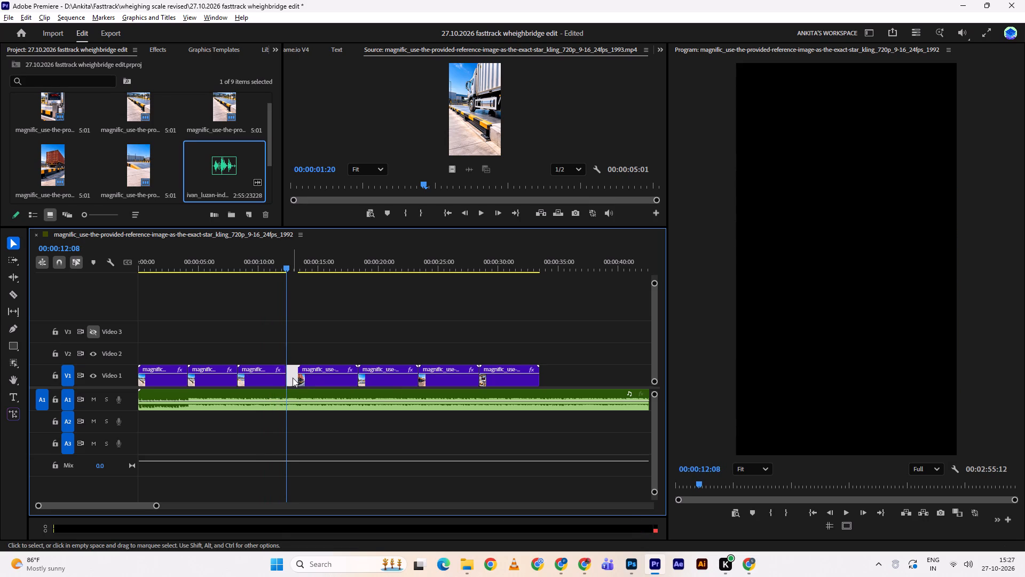
key(d)
Play to the next beat change, trim the fourth clip's end to 00:00:16:16 and close the gap after it.
key(space)
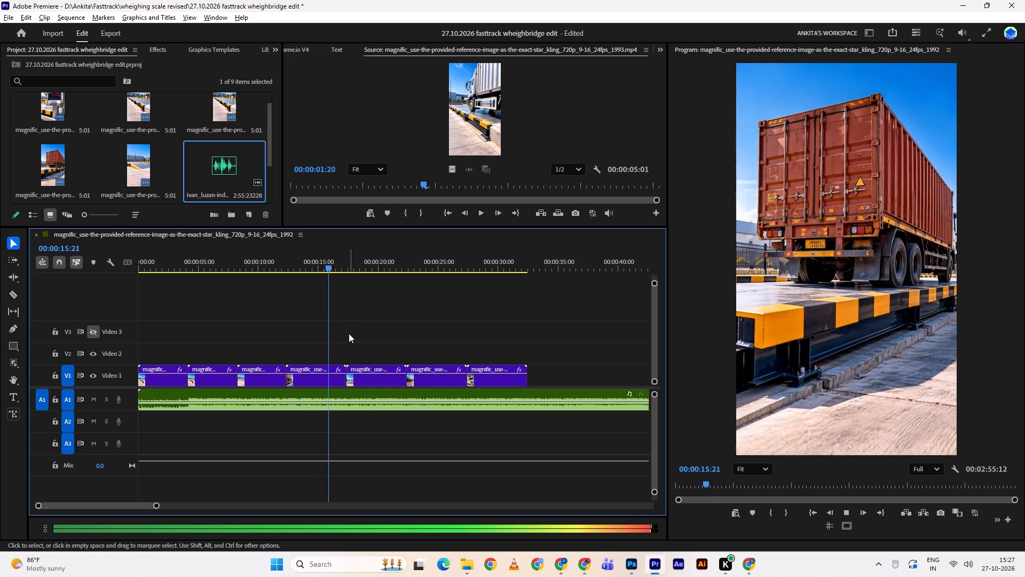
key(space)
drag(343, 367, 335, 364)
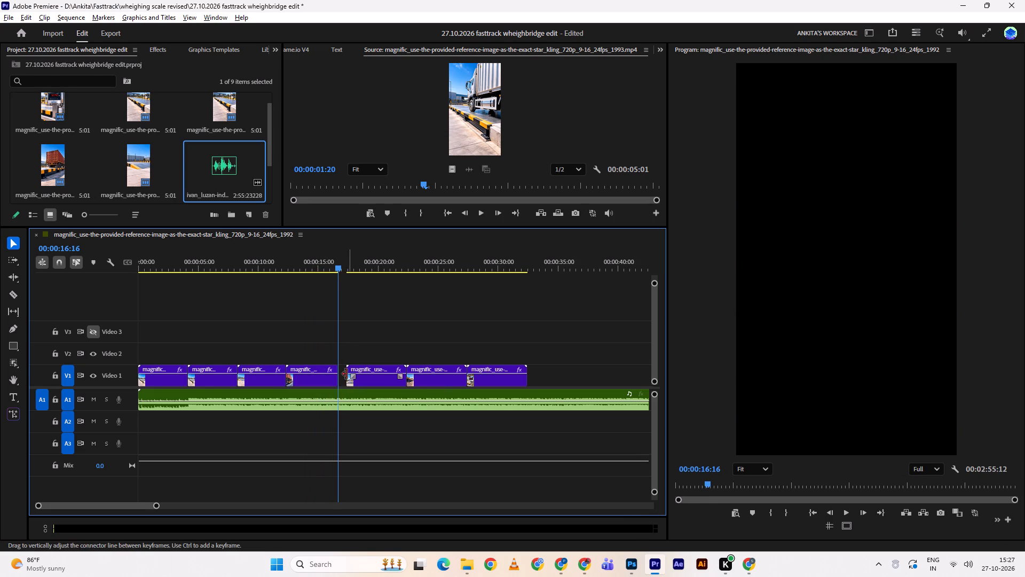
click(343, 370)
key(d)
Play to the next beat change, trim the fifth clip's end to 00:00:20:19 and close the gap after it.
key(space)
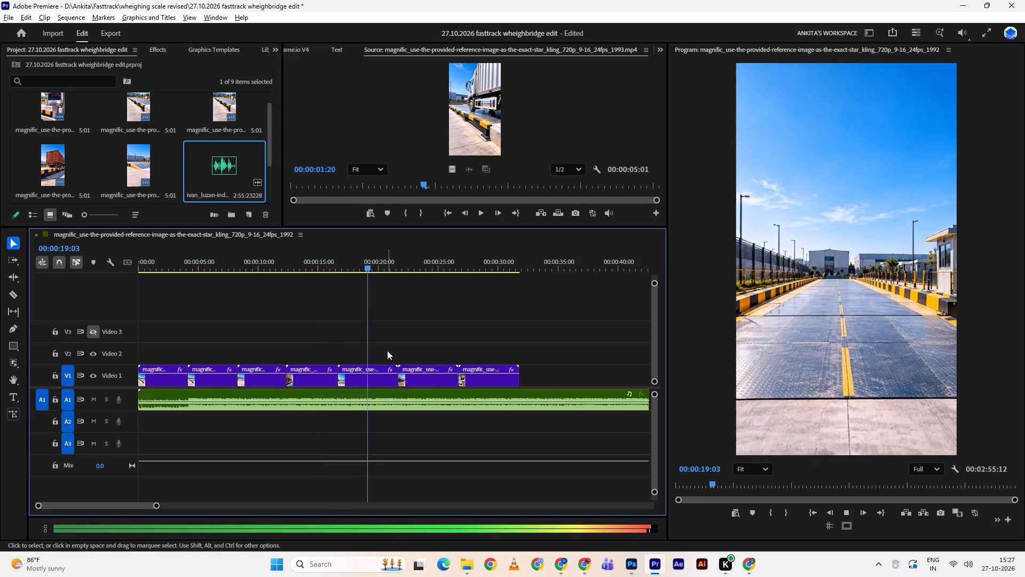
key(space)
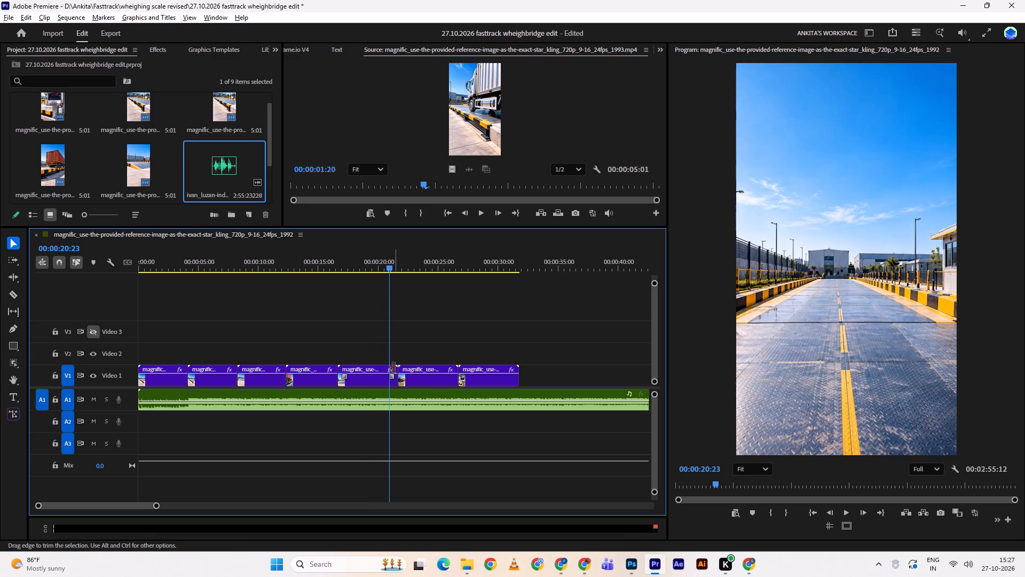
drag(393, 368, 385, 365)
key(ctrl+z)
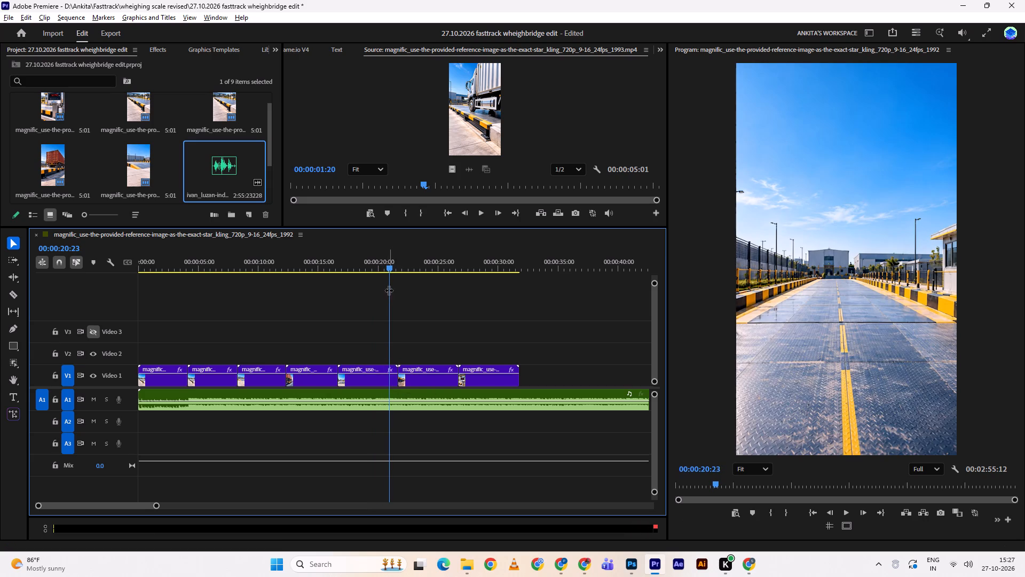
click(389, 261)
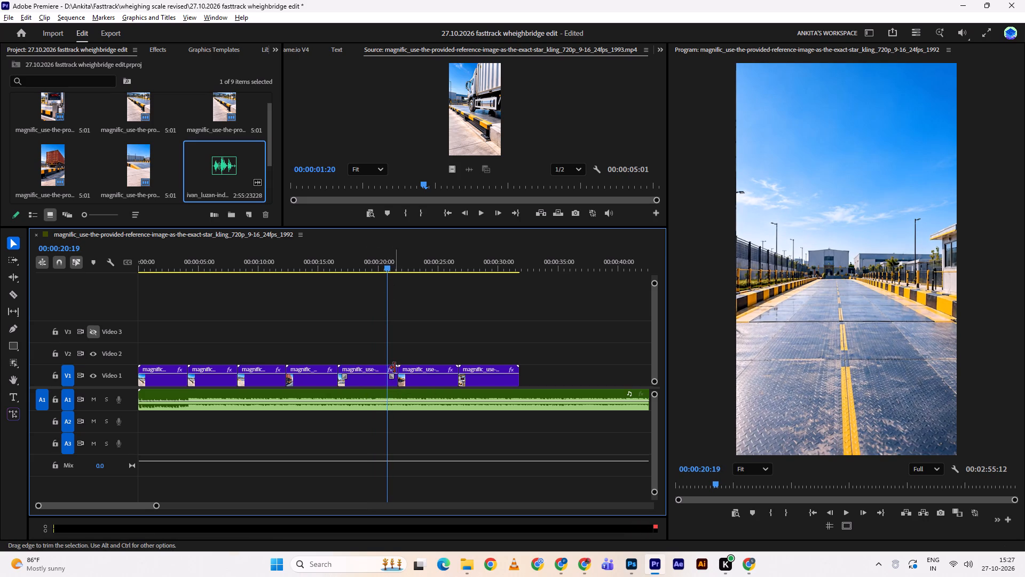
drag(395, 368, 388, 365)
click(392, 375)
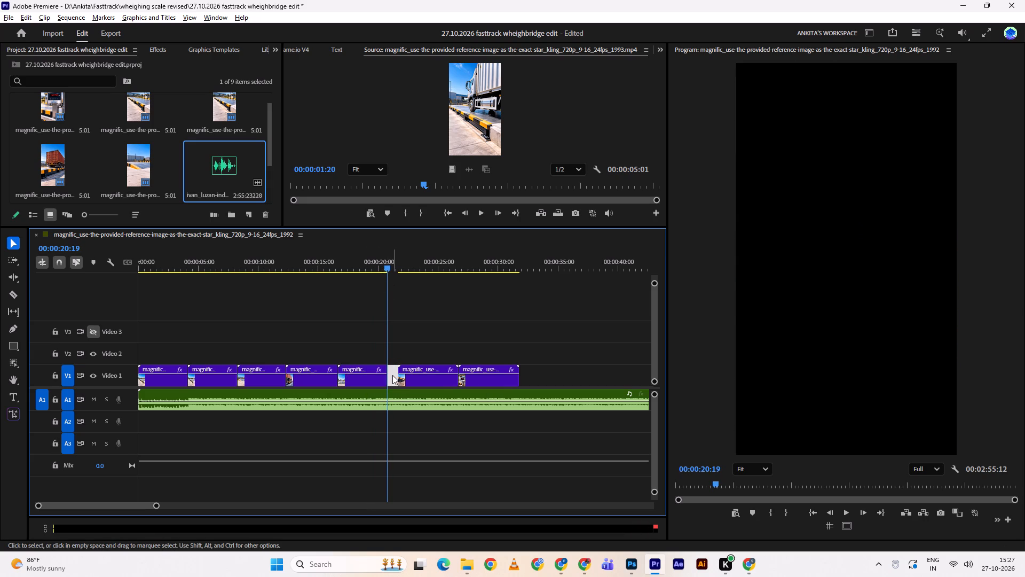
key(d)
Play to the next beat change, trim the sixth clip's end to about 00:00:25:00 and close the gap after it.
key(space)
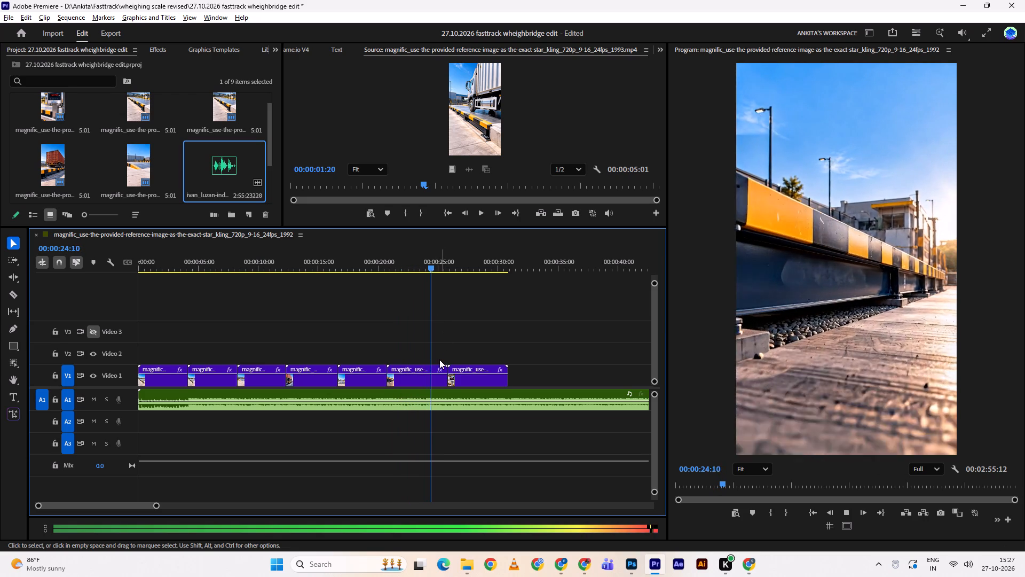
key(space)
key(space)
key(space)
drag(445, 370, 438, 366)
click(445, 378)
key(d)
Review the cuts, trim the fourth clip's end to 00:00:16:12 and move the last three clips back together to meet it.
key(space)
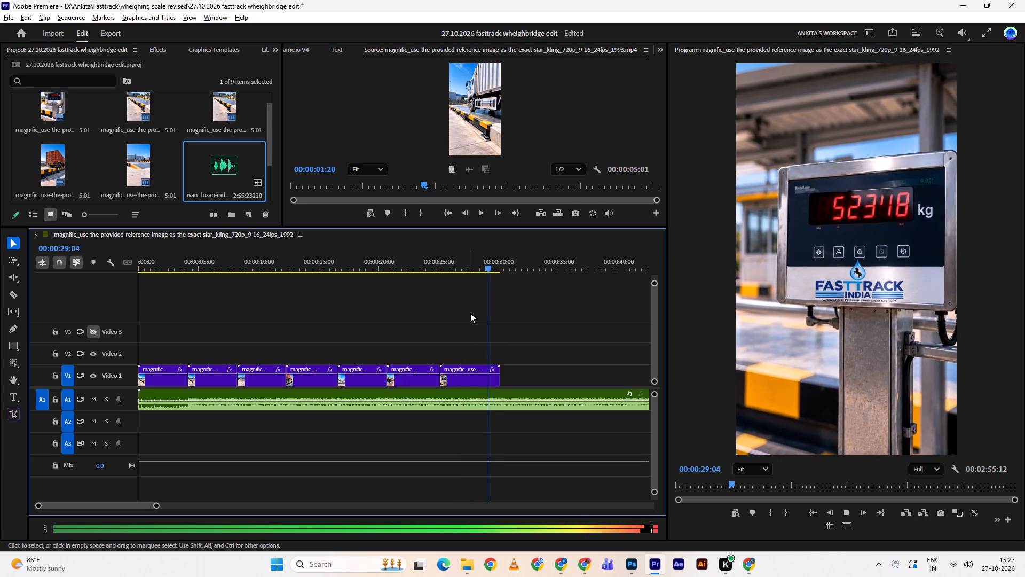
key(space)
scroll(478, 337, down, 1)
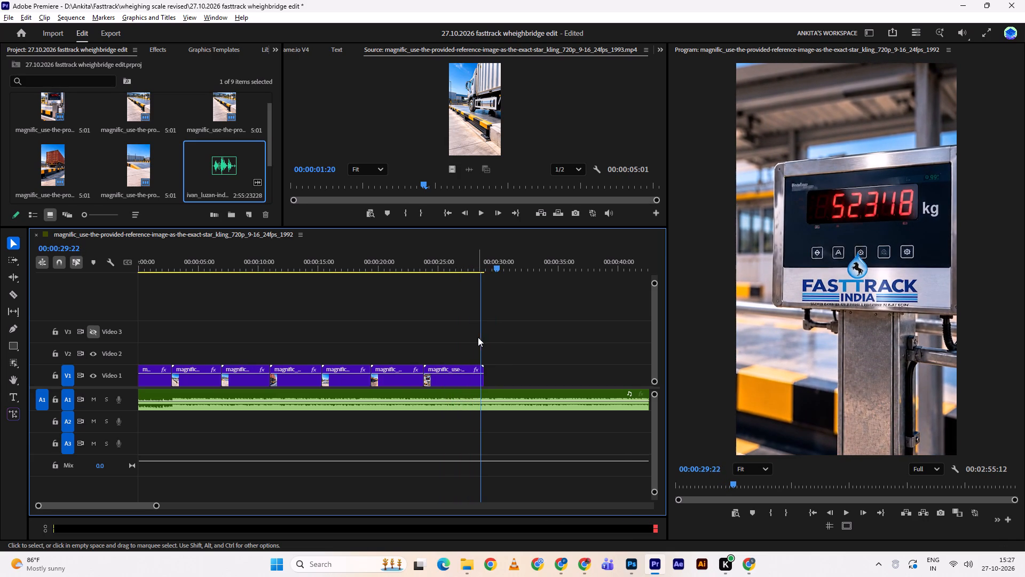
drag(447, 256, 283, 272)
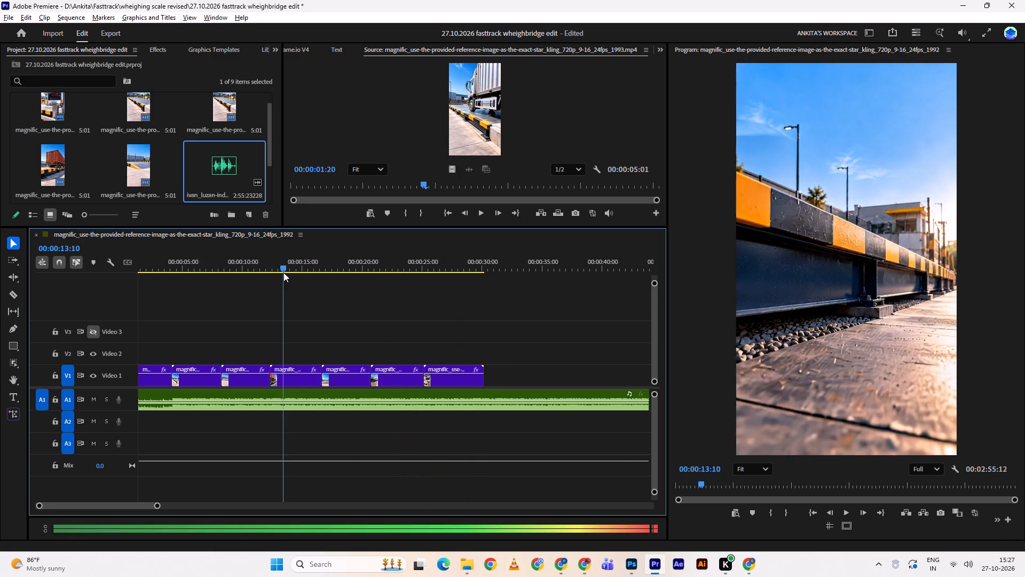
drag(283, 272, 321, 281)
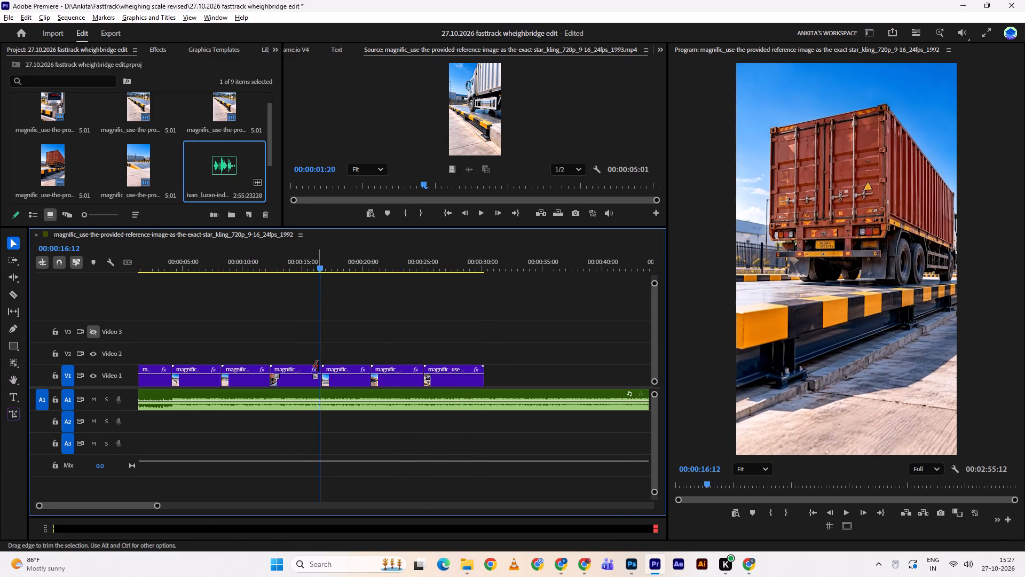
drag(318, 366, 311, 366)
click(314, 367)
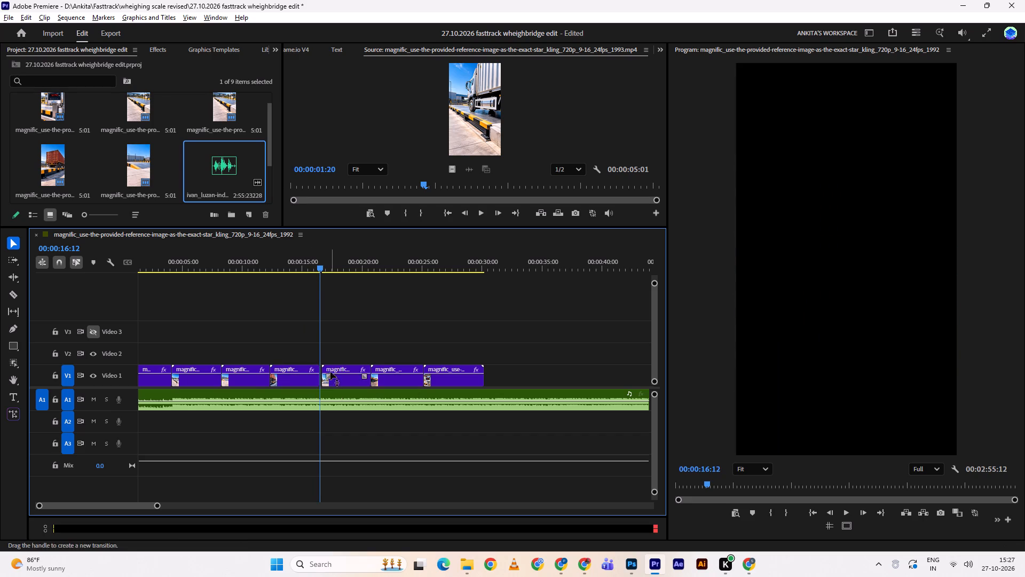
drag(342, 343, 448, 372)
click(446, 381)
Play the end of the sequence and scrub through the trimmed clips to check the cuts against the music.
key(space)
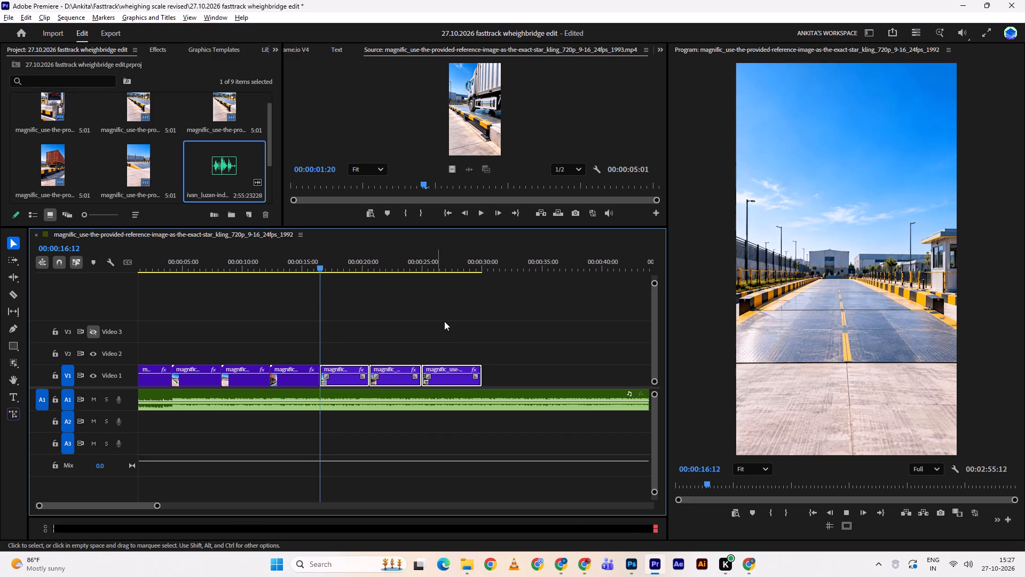
click(475, 263)
key(space)
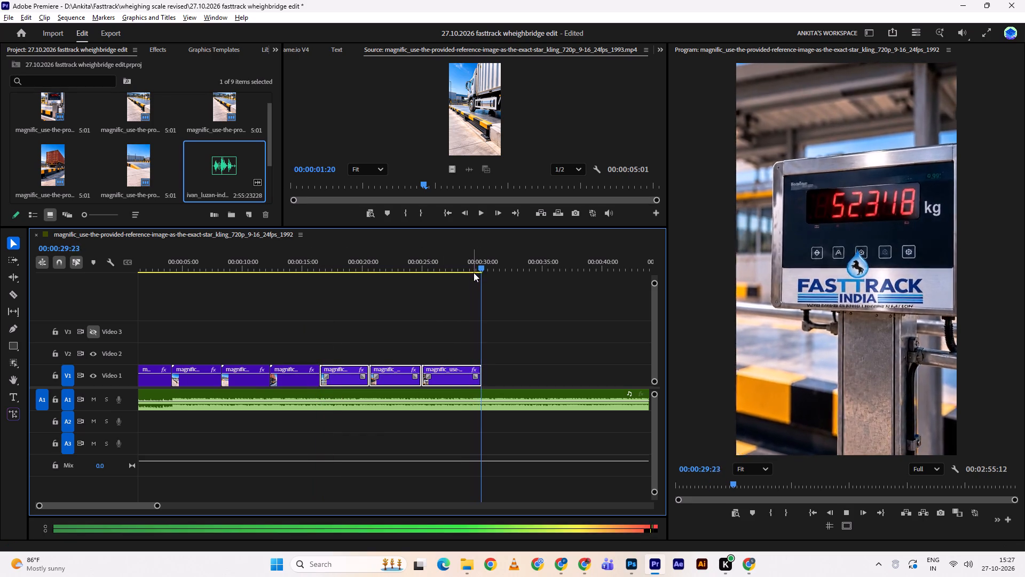
drag(474, 262, 446, 270)
key(space)
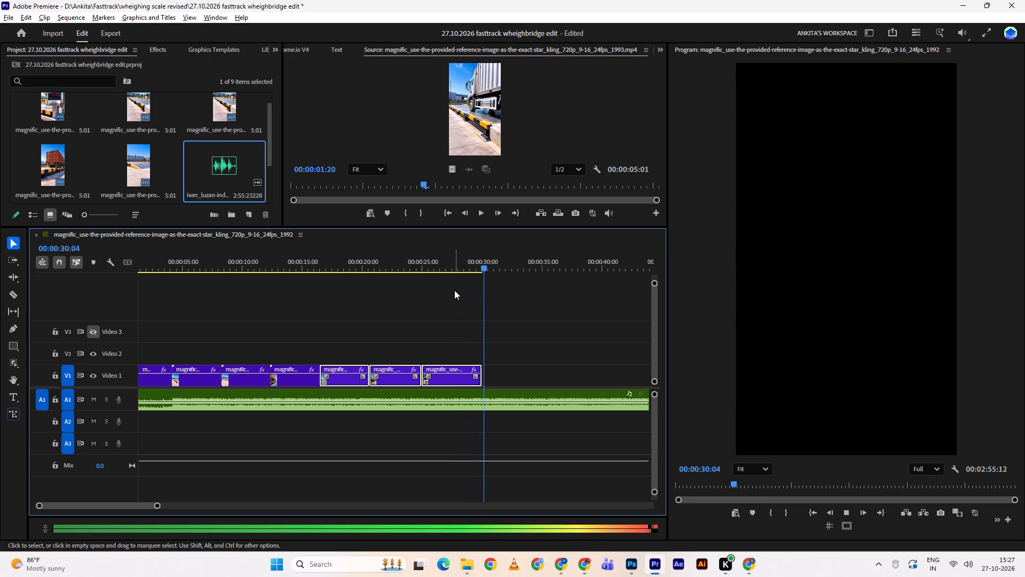
key(space)
drag(458, 258, 238, 268)
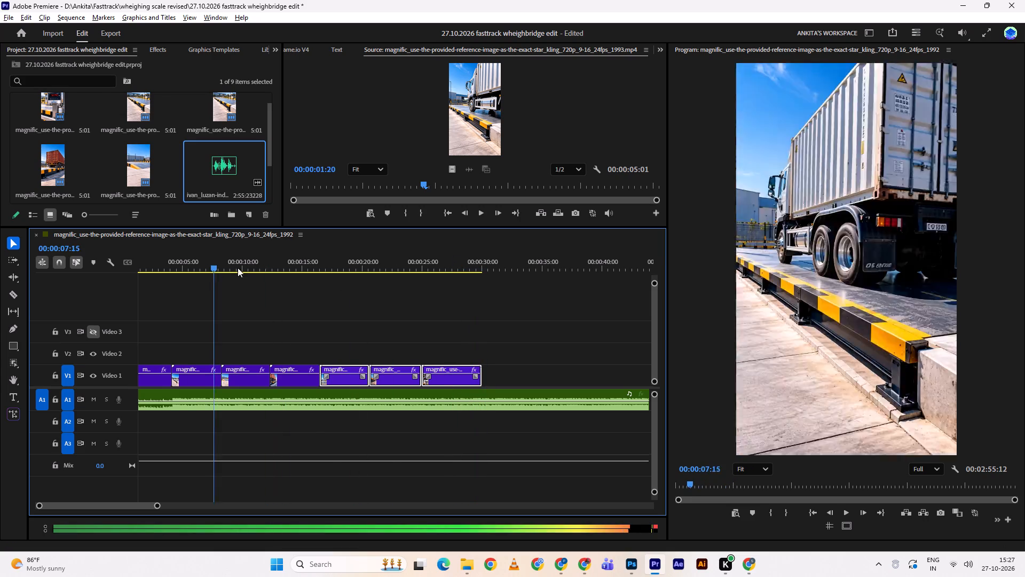
drag(238, 268, 362, 260)
Switch to the File Explorer window showing the Fasttrack folder and open the logo n footer folder.
key(alt+Tab)
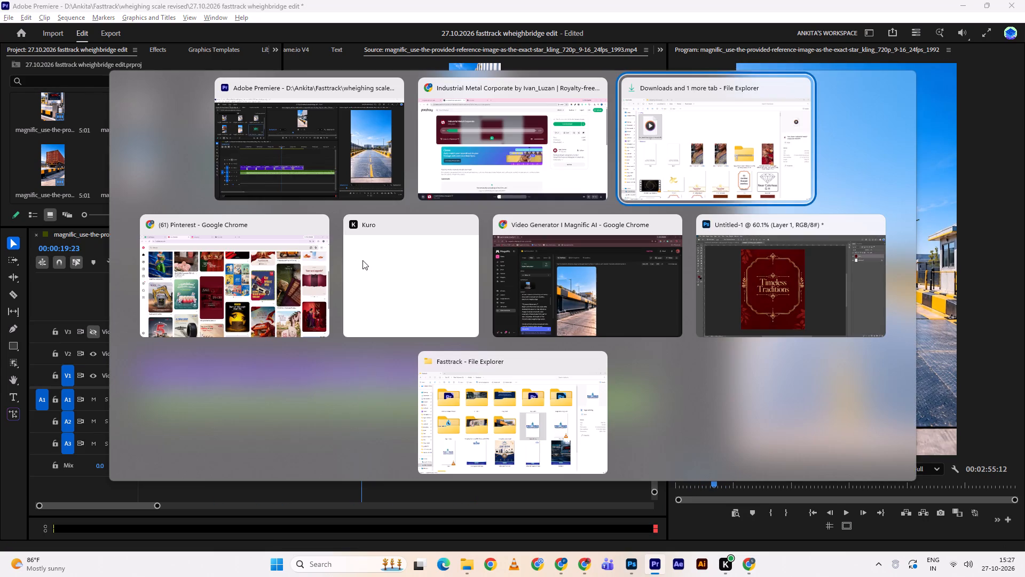
key(alt+Tab)
key(alt+Tab)
key(alt+Tab)
key(alt+Tab)
key(alt+Tab)
key(alt+Tab)
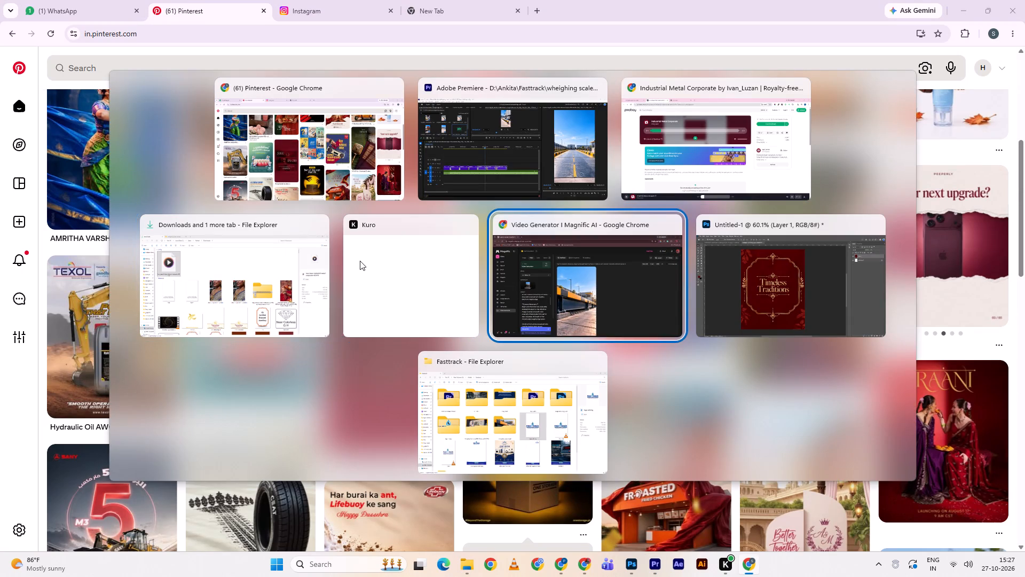
key(alt+Tab)
key(alt+Tab)
key(alt+Tab)
key(alt+Tab)
key(alt+Tab)
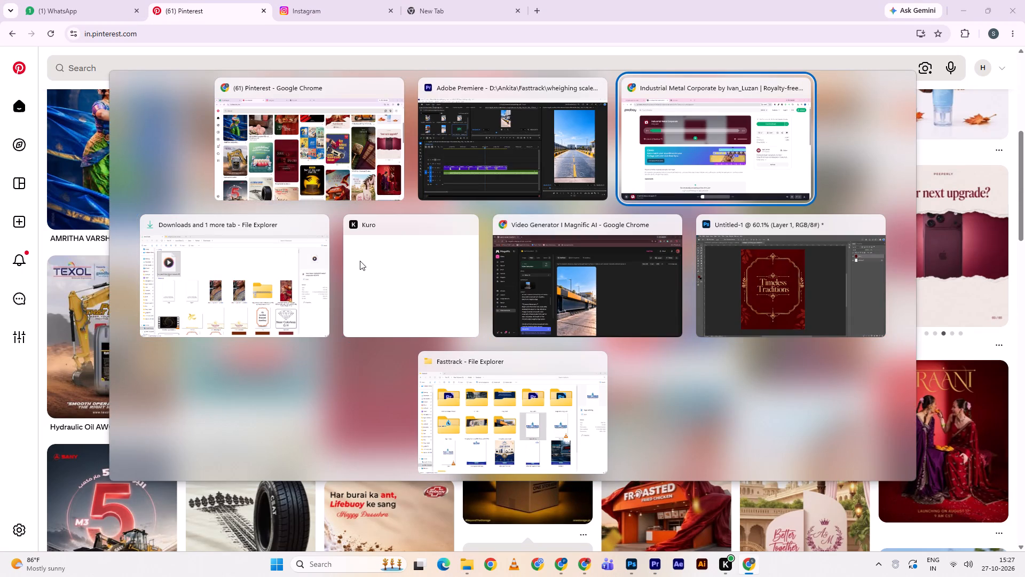
key(alt+Tab)
key(alt+Tab)
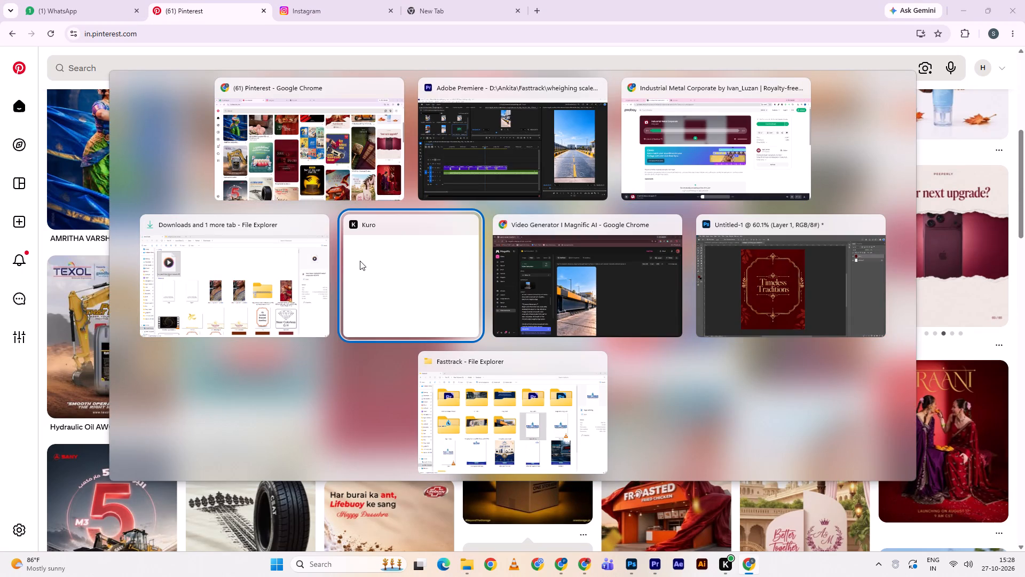
key(alt+Tab)
key(alt+Tab)
key(alt+Tab)
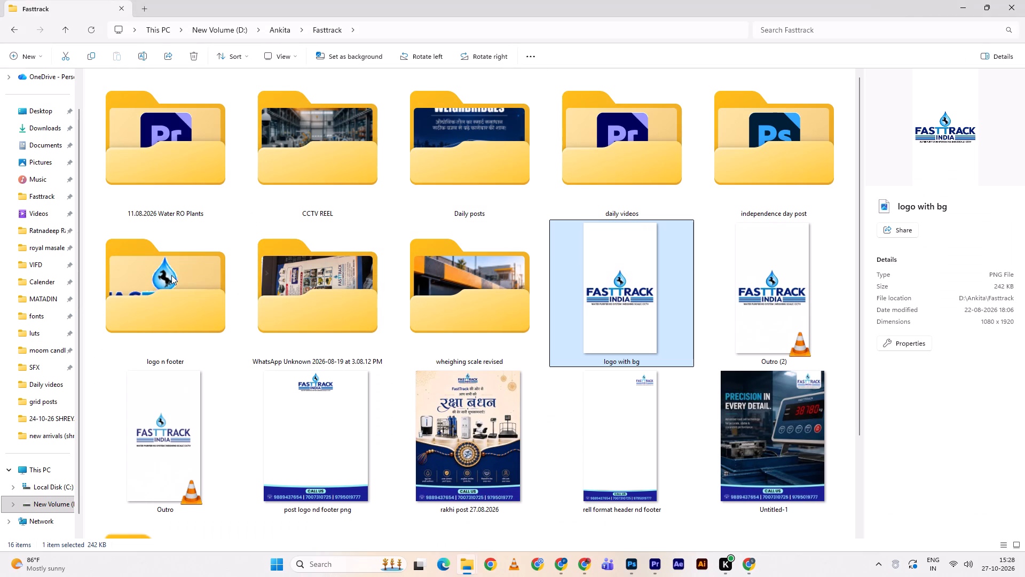
double_click(171, 275)
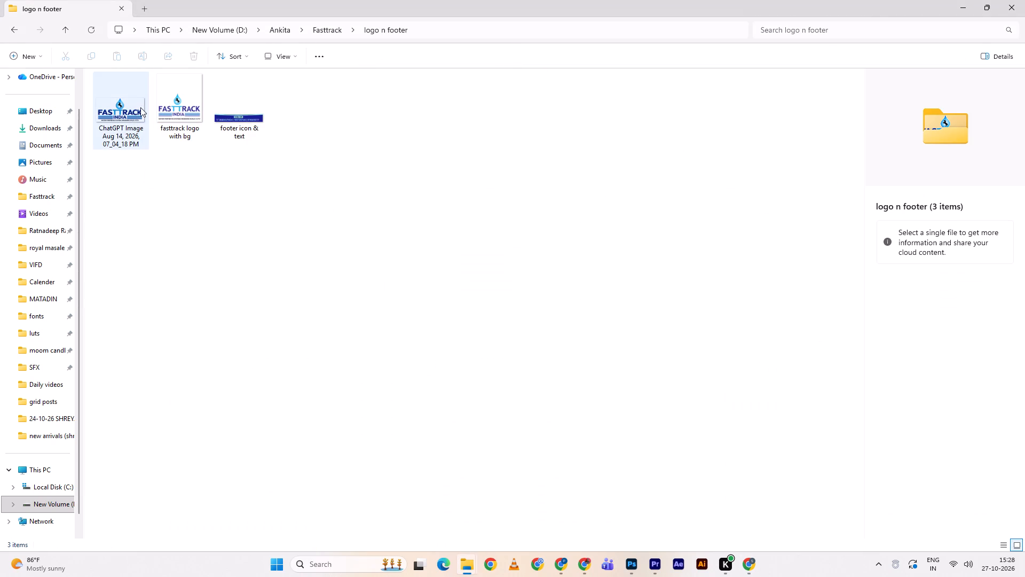
Import the ChatGPT Image Aug 14, 2026 logo file into the Premiere project and place it on V2 above the last clip.
drag(140, 107, 200, 131)
key(alt+Tab)
key(alt+Tab)
drag(216, 113, 417, 355)
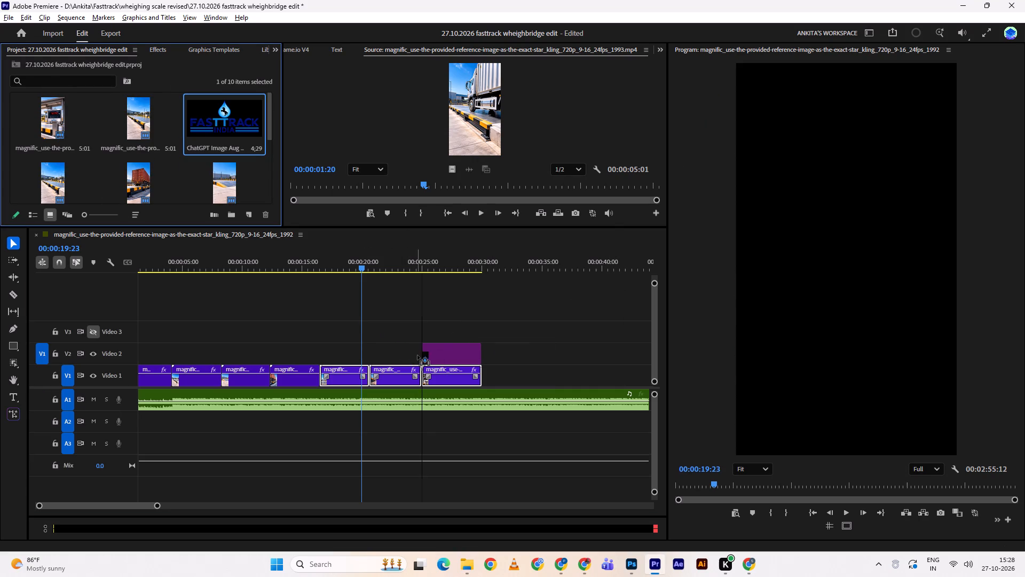
drag(417, 355, 419, 355)
Scale the logo clip on V2 to 16% and play the sequence to check its size.
key(space)
click(432, 257)
key(space)
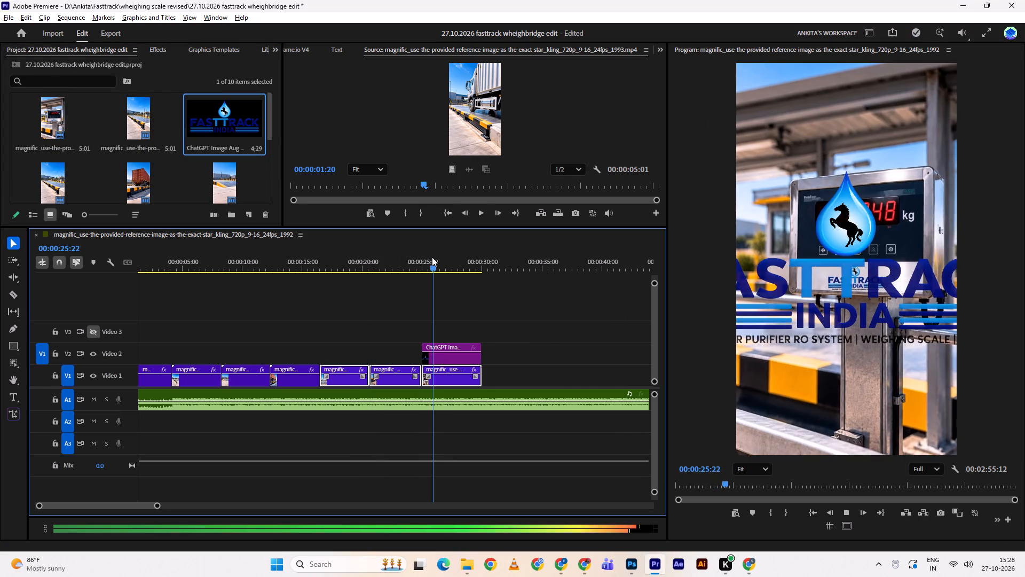
key(space)
click(453, 357)
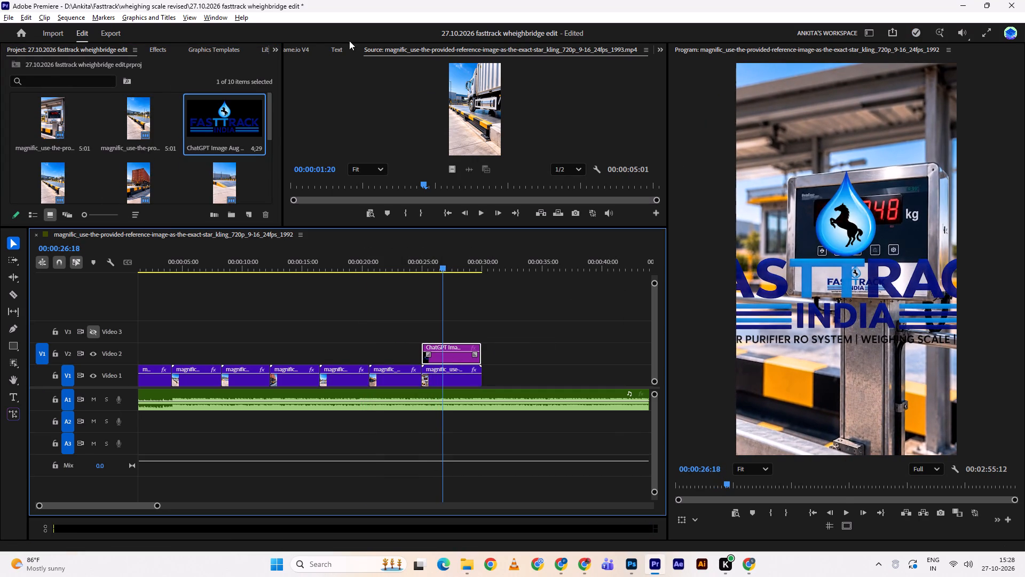
scroll(311, 43, up, 7)
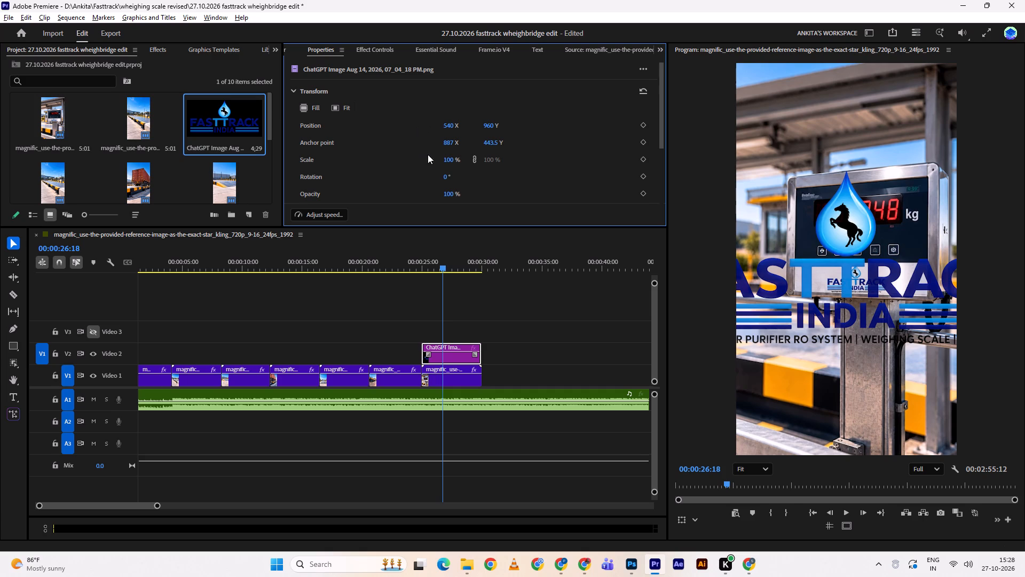
drag(456, 165, 410, 161)
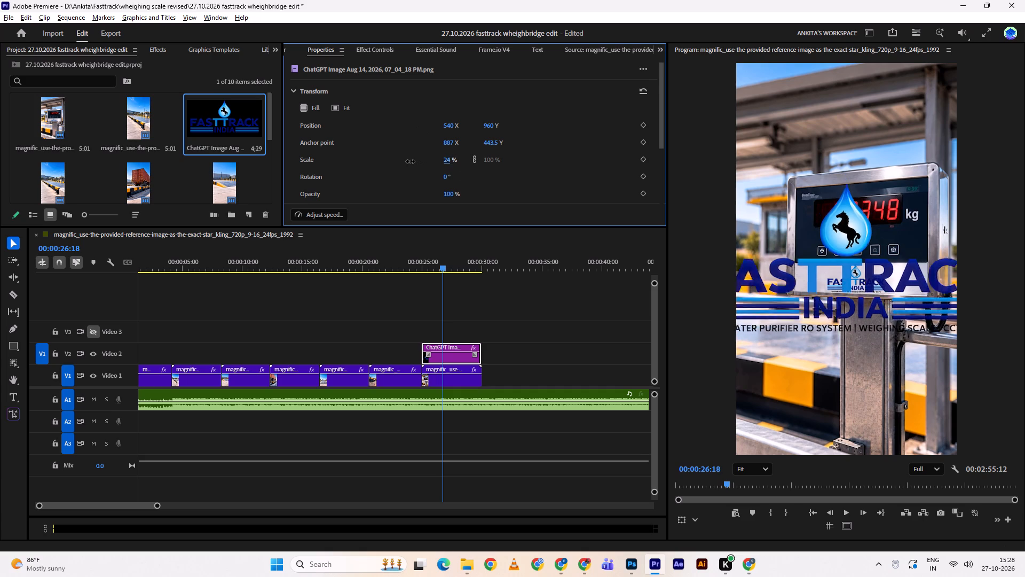
drag(410, 161, 408, 162)
key(space)
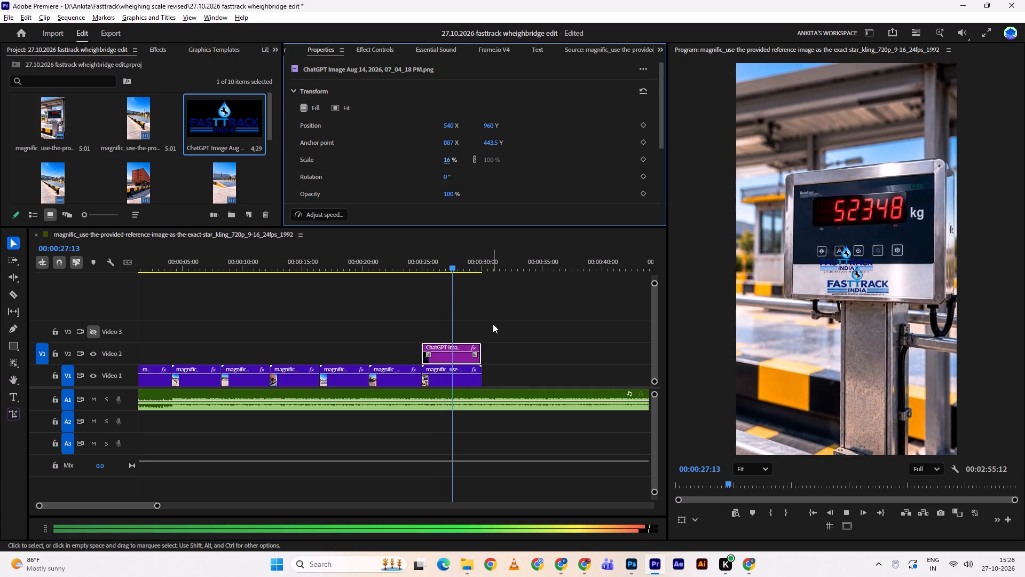
Play to the end of the last V1 clip and move the V2 logo clip to start at that point.
key(space)
key(space)
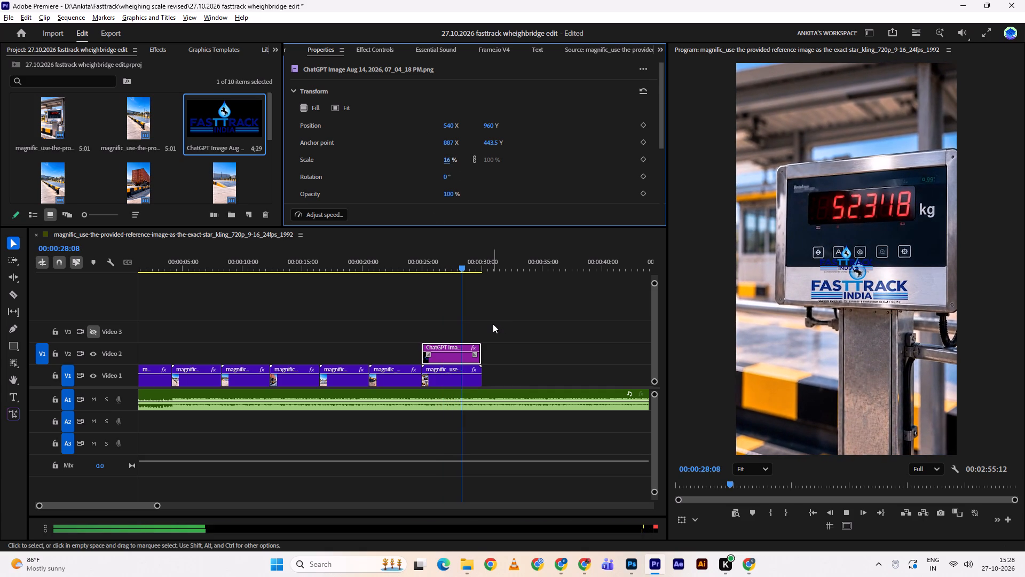
key(space)
key(space)
key(space)
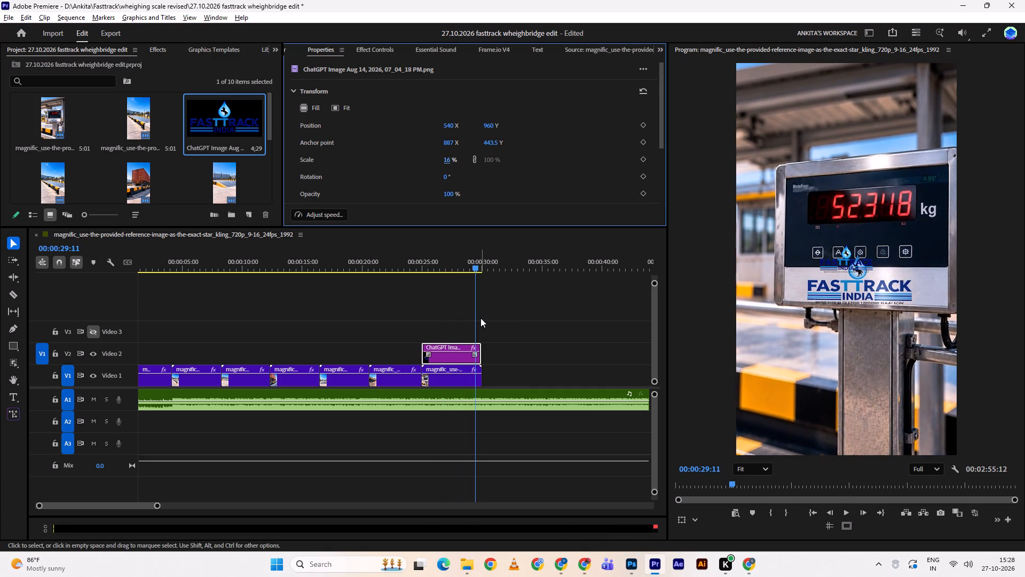
key(space)
key(space)
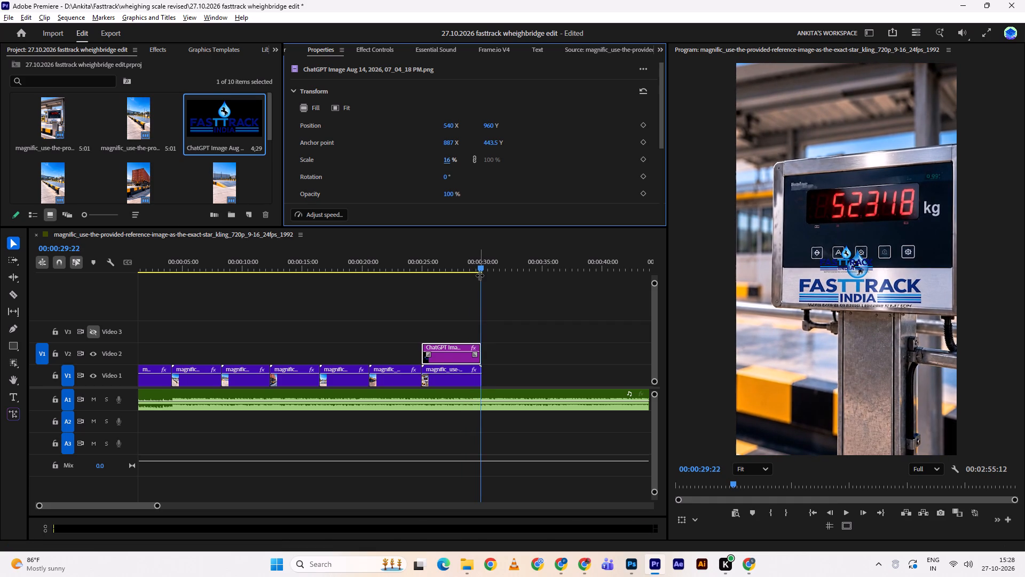
drag(447, 355, 502, 351)
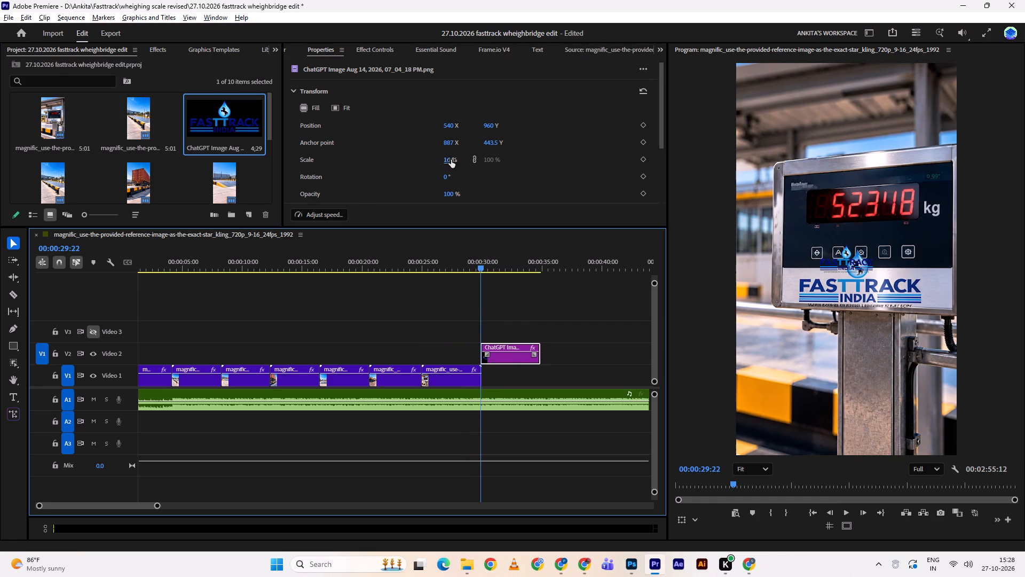
Scale the logo clip to 31% and set its position to 586, 1061 over the logo on the weighing display.
drag(452, 160, 463, 161)
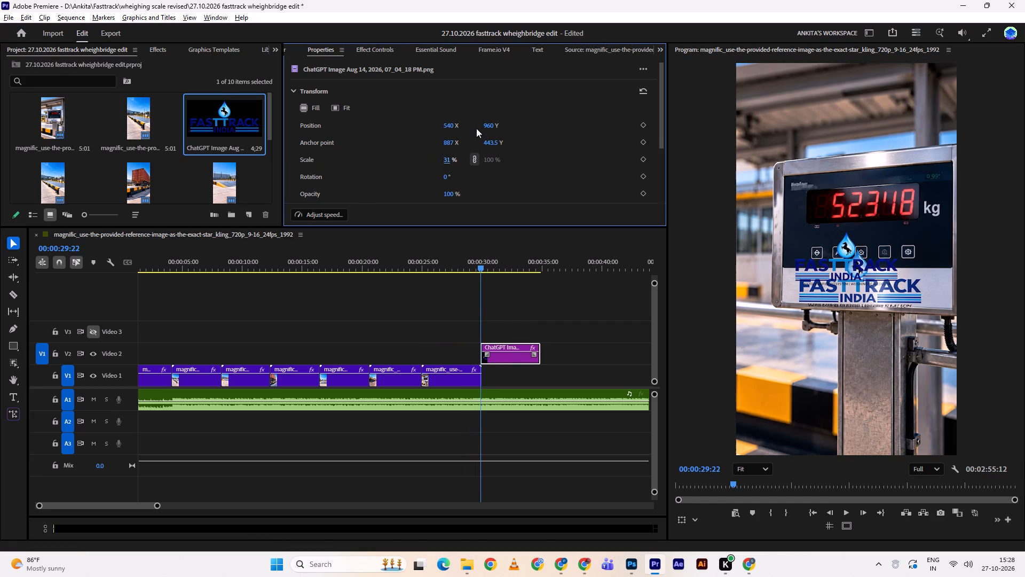
drag(486, 125, 526, 123)
drag(485, 126, 495, 126)
drag(495, 126, 506, 124)
click(545, 139)
drag(484, 121, 529, 122)
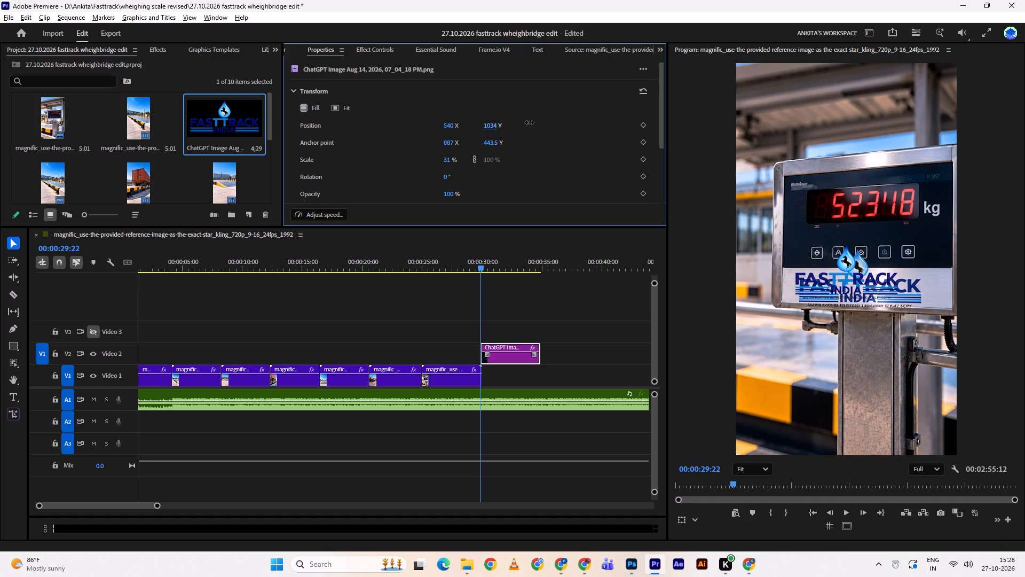
drag(529, 122, 539, 120)
drag(450, 126, 467, 124)
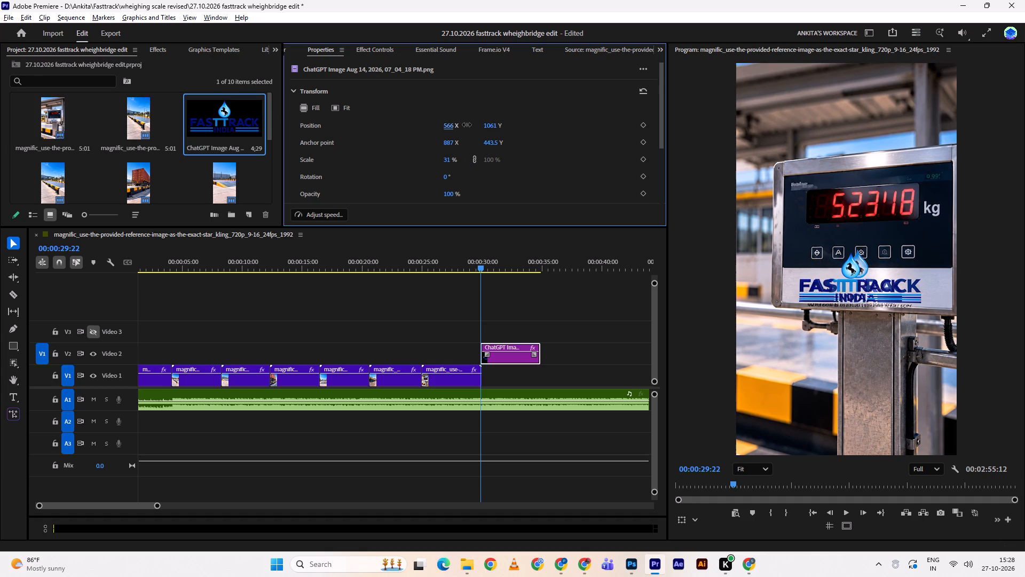
drag(467, 124, 474, 124)
Fine-tune the logo clip to 36% scale and about 1055 vertical position, aligning it with the logo on the display.
click(450, 161)
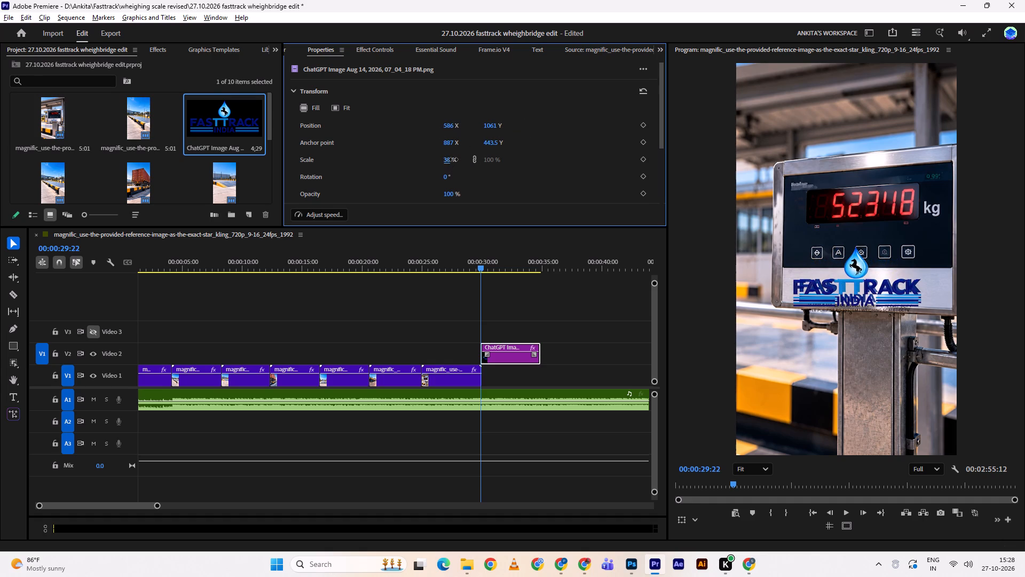
click(486, 128)
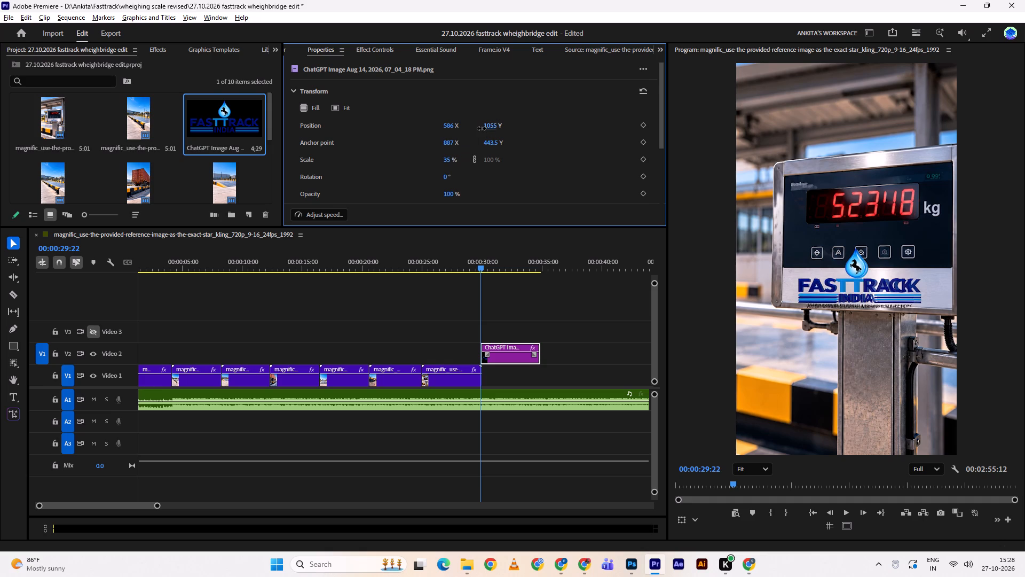
drag(451, 123, 463, 123)
click(450, 159)
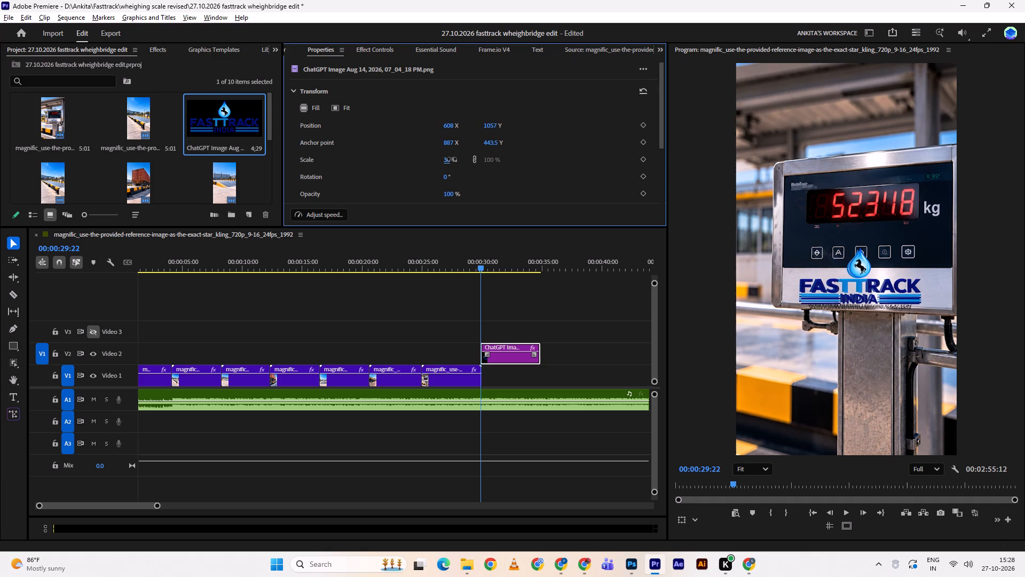
click(490, 124)
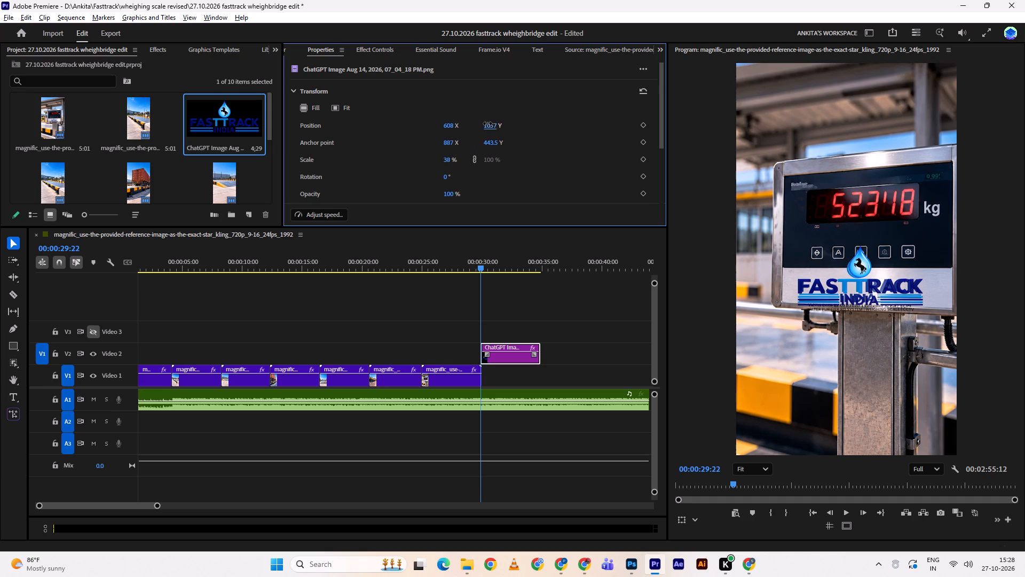
drag(452, 121, 447, 121)
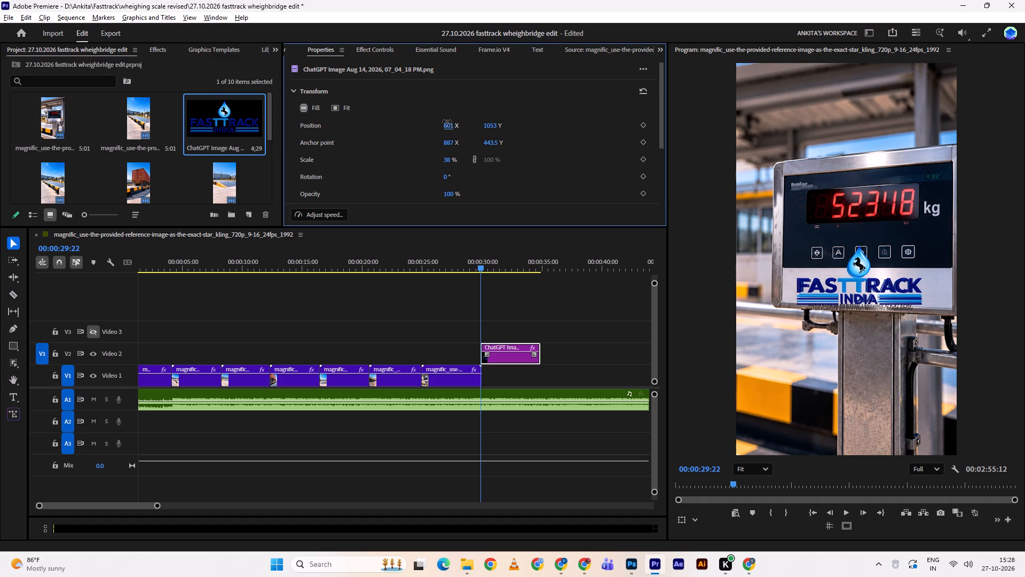
drag(447, 121, 446, 121)
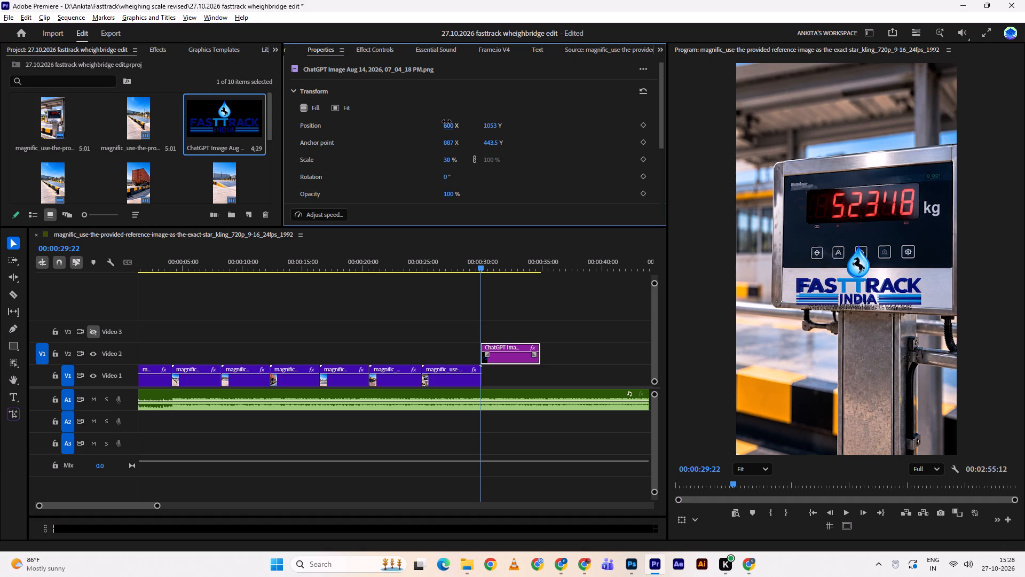
drag(446, 121, 447, 122)
click(450, 159)
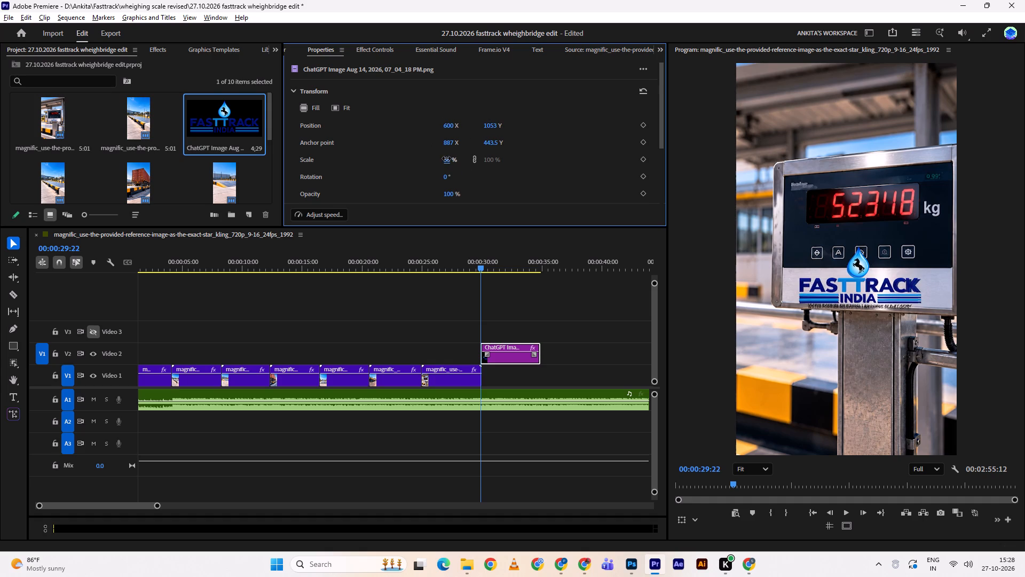
click(490, 121)
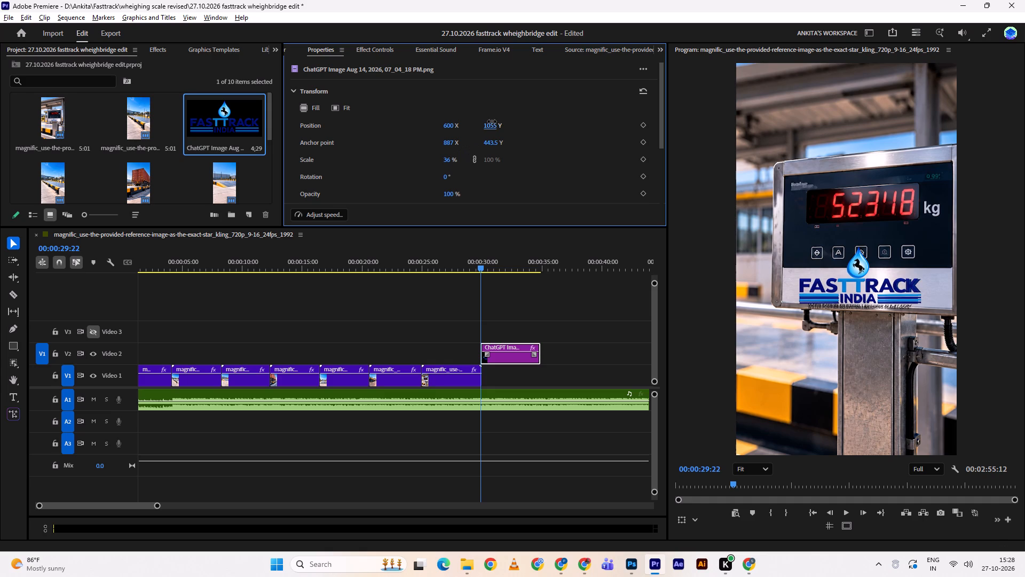
drag(450, 125, 454, 124)
click(534, 325)
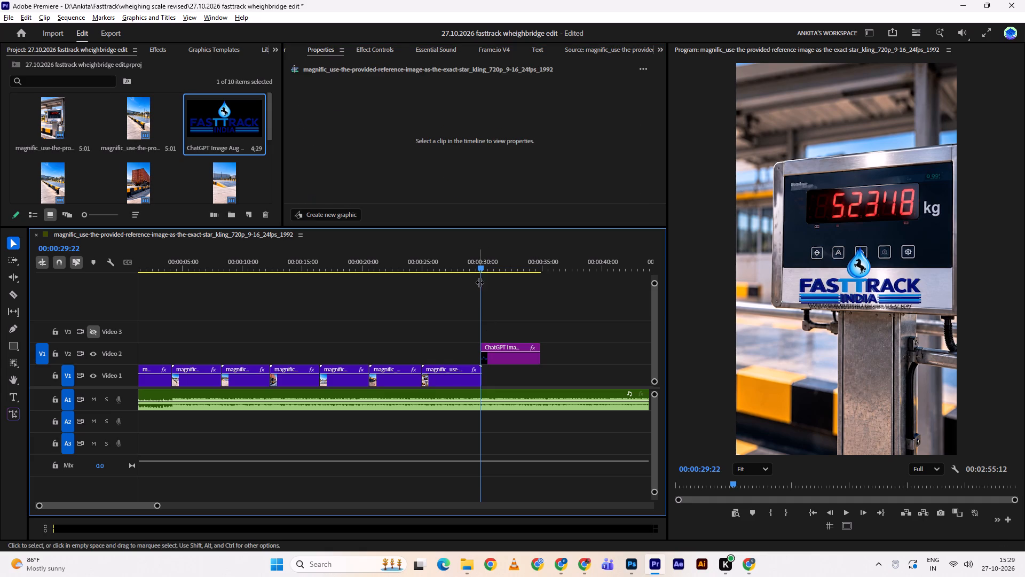
Play and scrub across the cut from the last V1 clip to the logo clip to check their alignment.
drag(482, 271, 464, 266)
key(space)
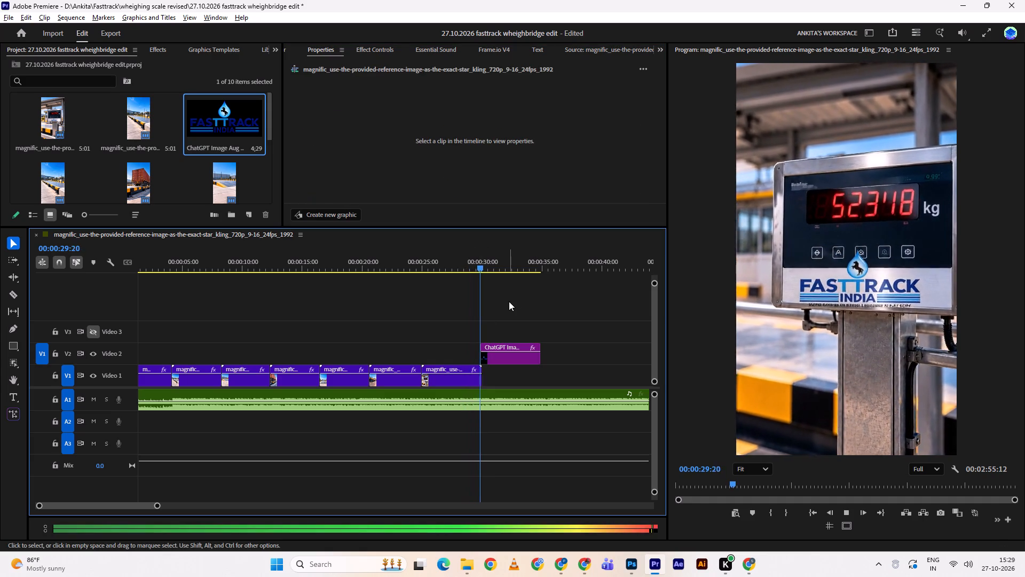
drag(490, 264, 479, 262)
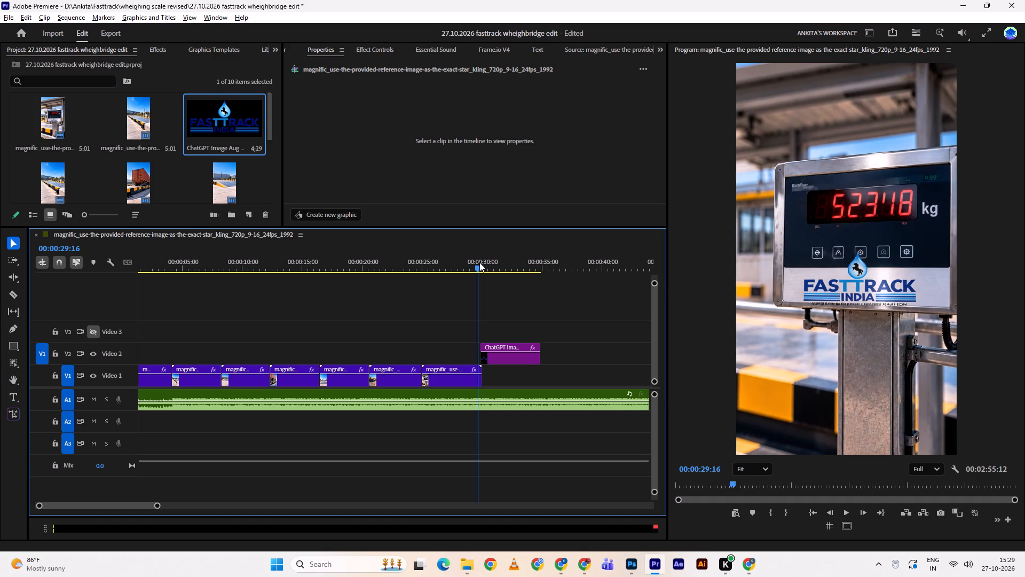
drag(479, 262, 467, 267)
key(space)
key(space)
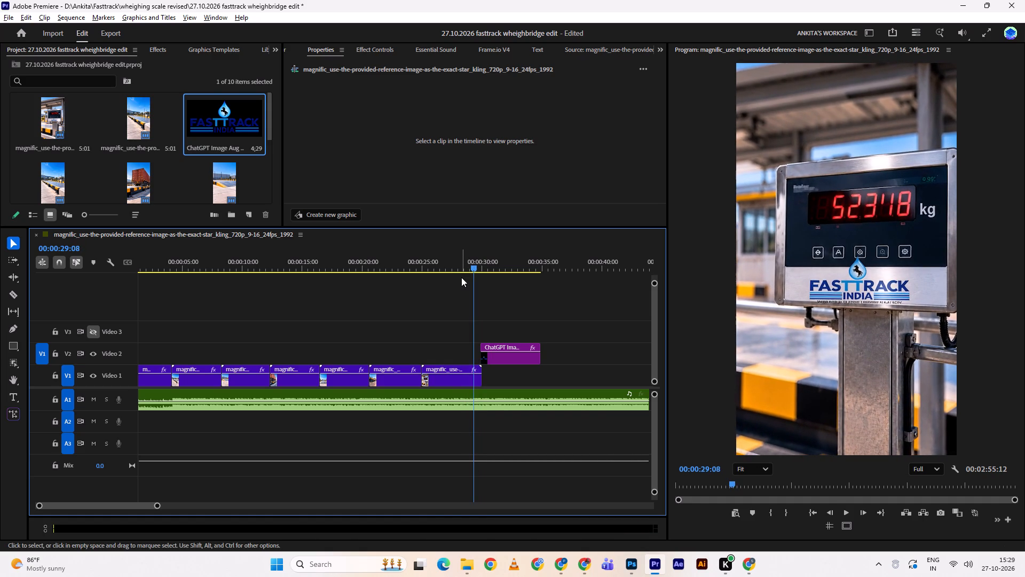
key(space)
key(space)
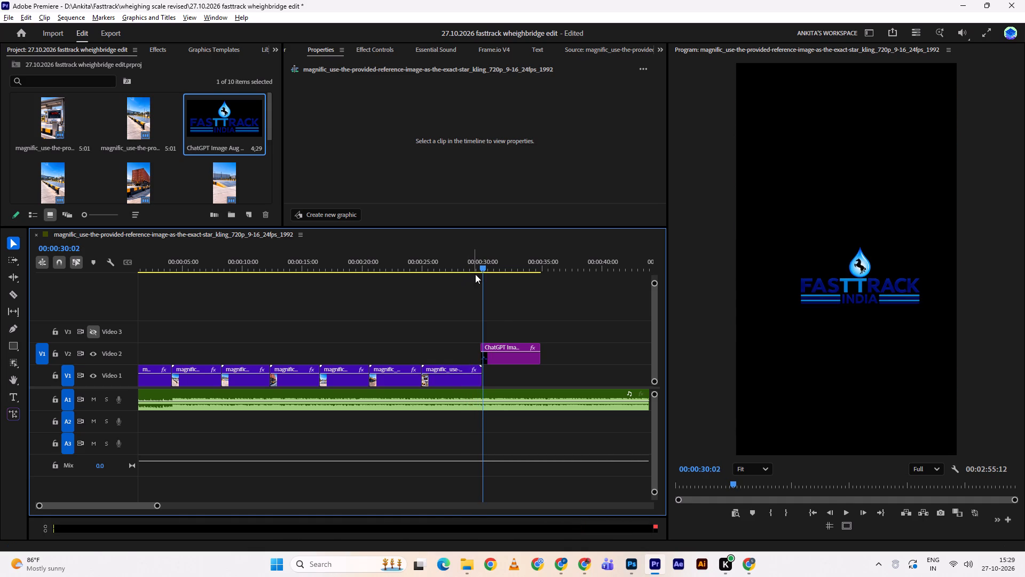
drag(487, 373, 538, 371)
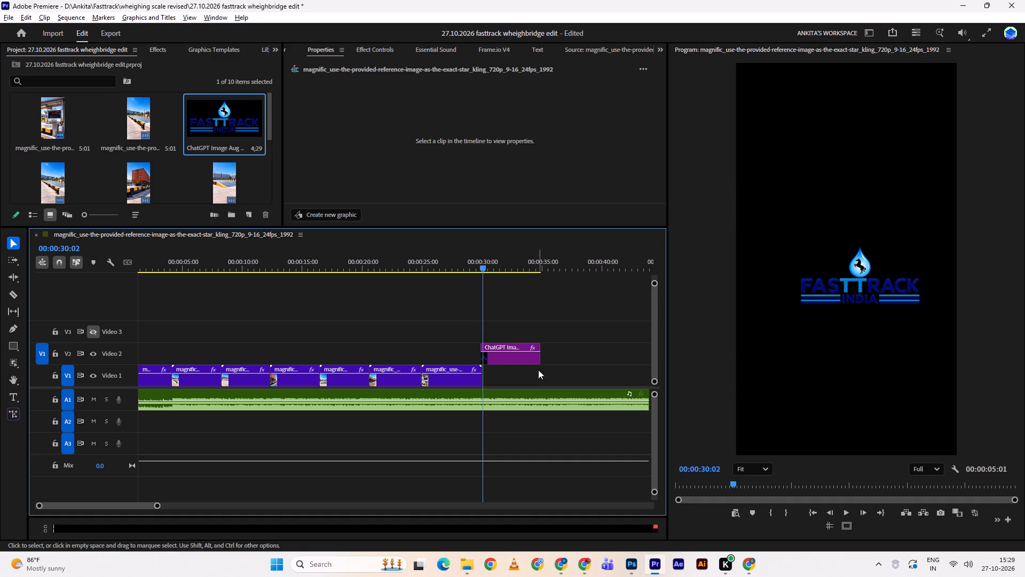
key(space)
drag(493, 260, 461, 271)
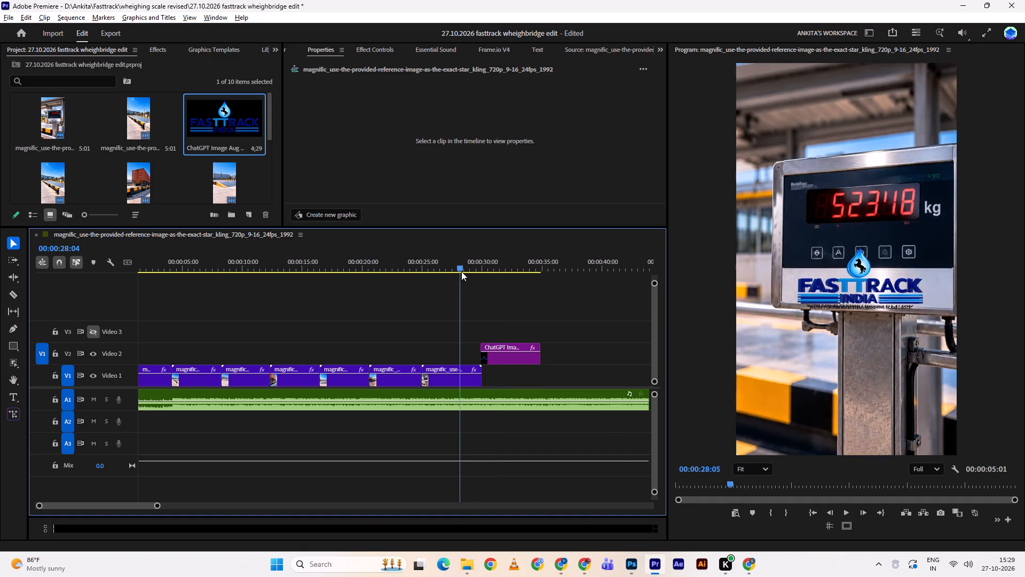
drag(461, 271, 486, 276)
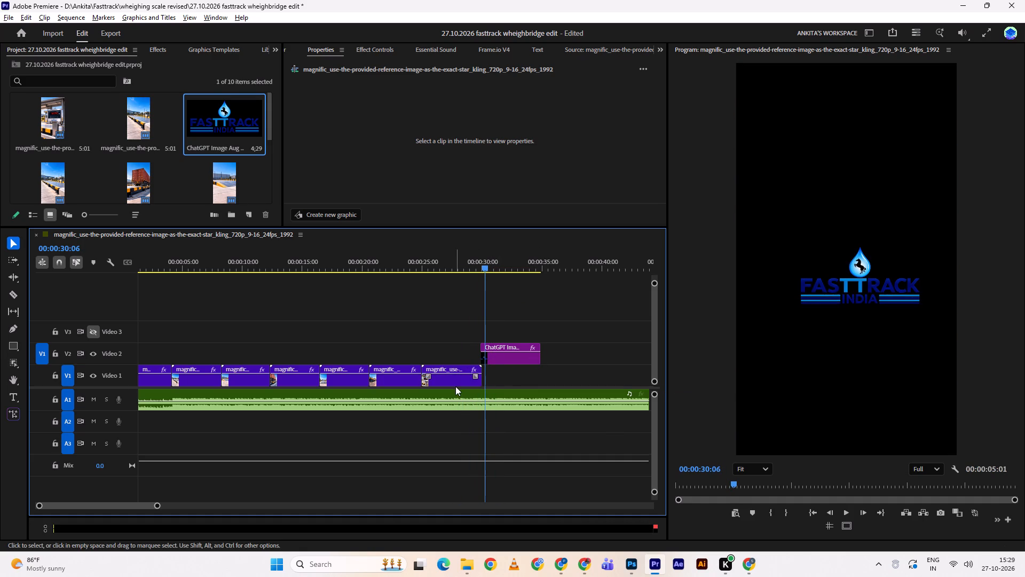
Duplicate the last V1 clip directly after itself, beneath the logo clip.
alt+drag(455, 386, 511, 380)
click(511, 380)
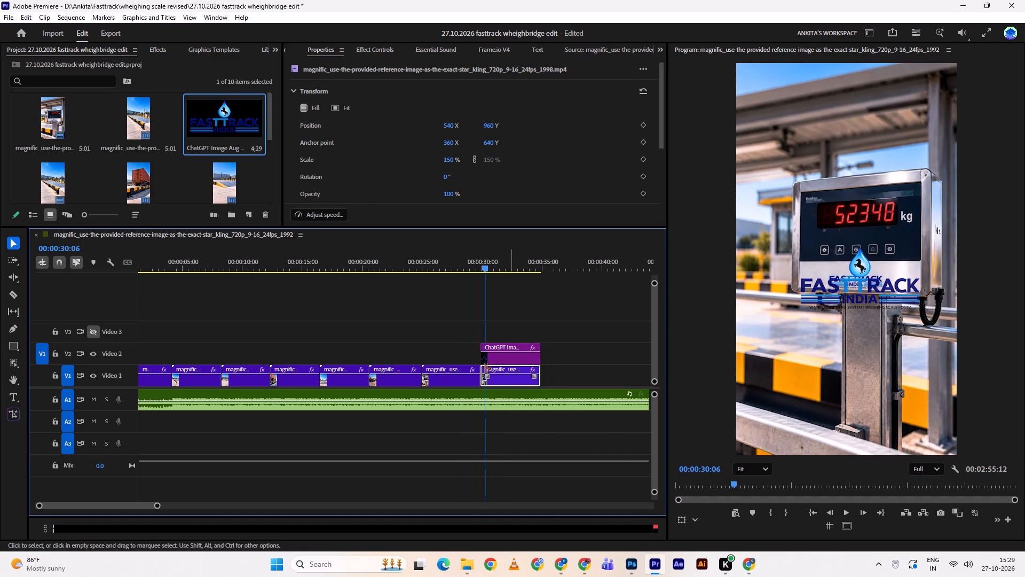
Search the effects for GAUSS and apply Gaussian Blur to the duplicated V1 clip under the logo.
click(164, 48)
click(64, 69)
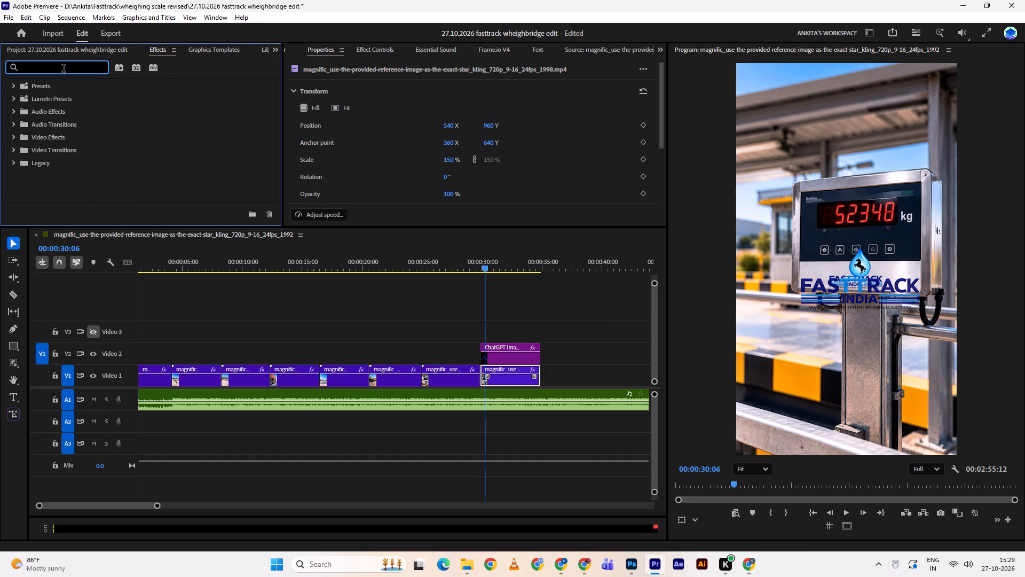
text(GAU)
text(SS)
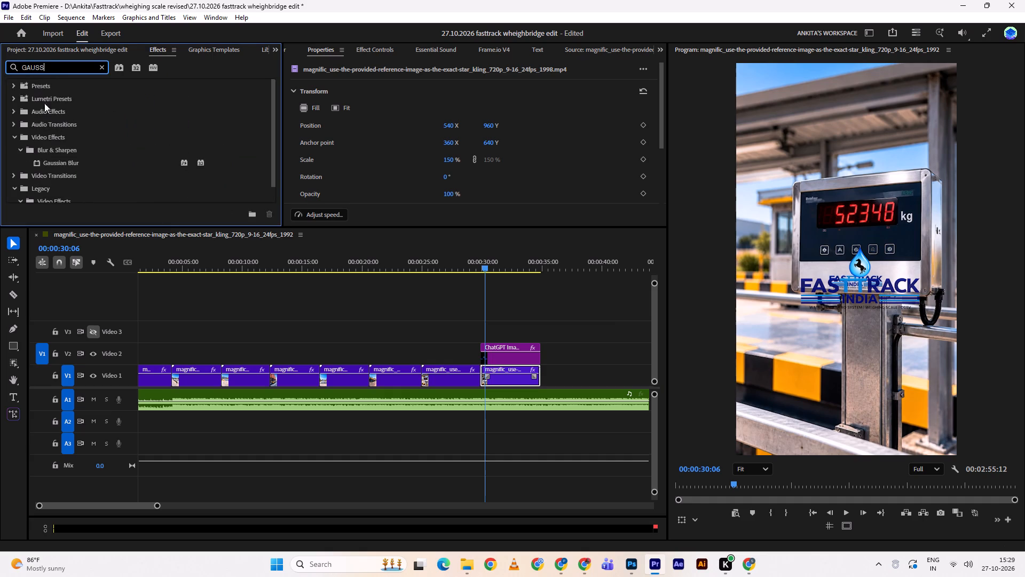
drag(96, 160, 508, 366)
click(508, 366)
Play up to the logo cut and trim the end of the V1 clip before it to 00:00:29:18.
drag(472, 260, 458, 264)
key(space)
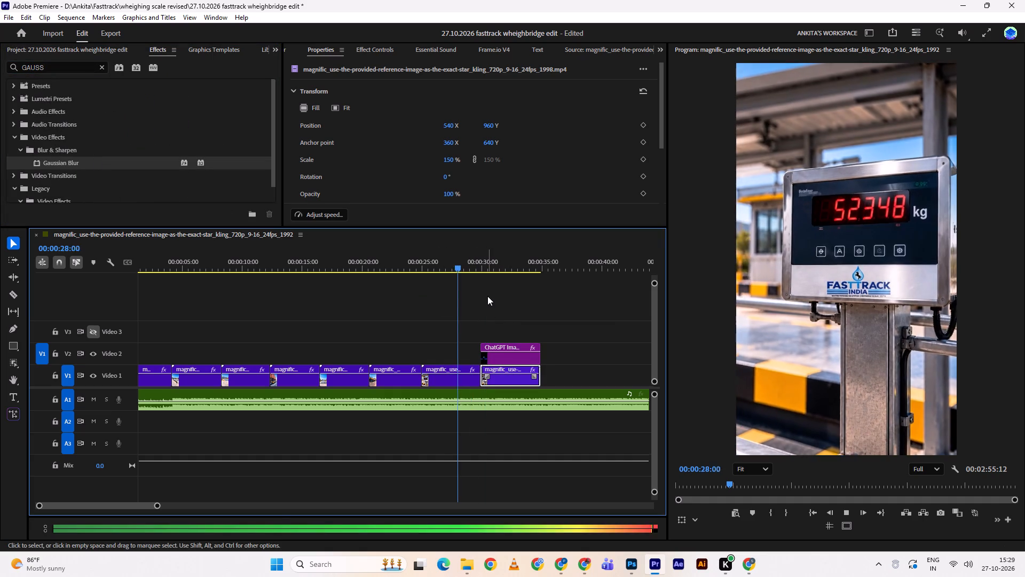
key(space)
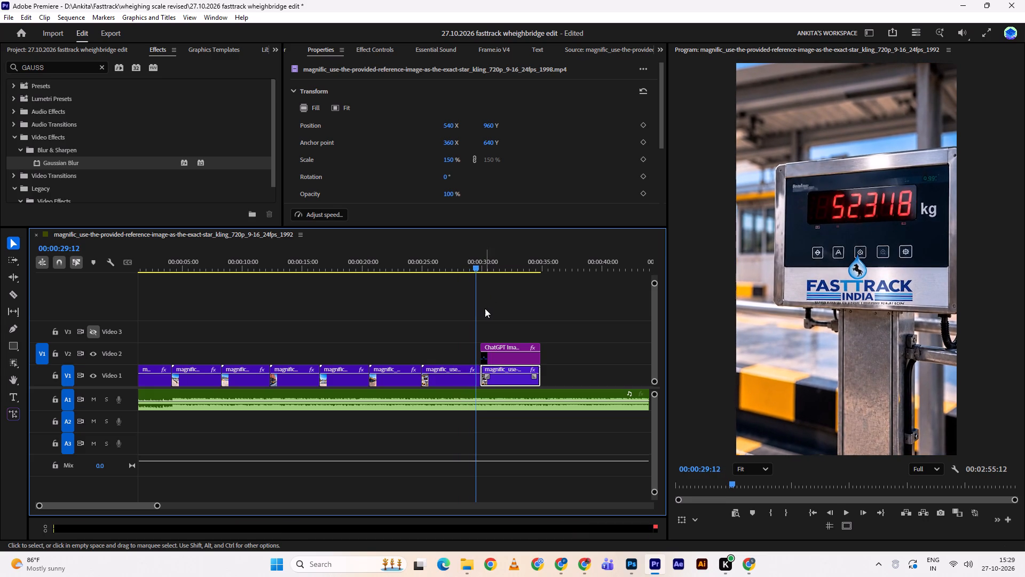
key(space)
key(space)
click(479, 365)
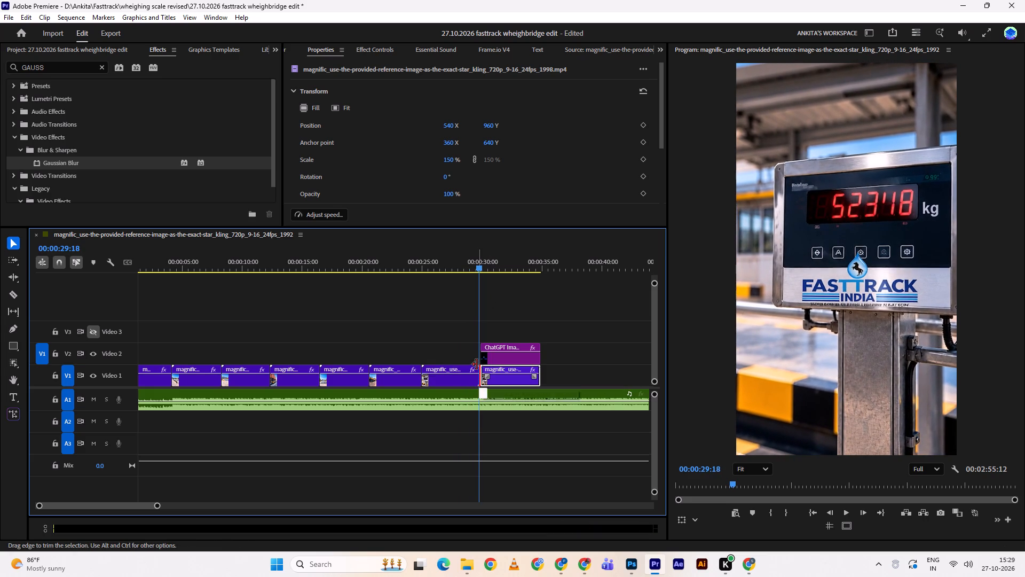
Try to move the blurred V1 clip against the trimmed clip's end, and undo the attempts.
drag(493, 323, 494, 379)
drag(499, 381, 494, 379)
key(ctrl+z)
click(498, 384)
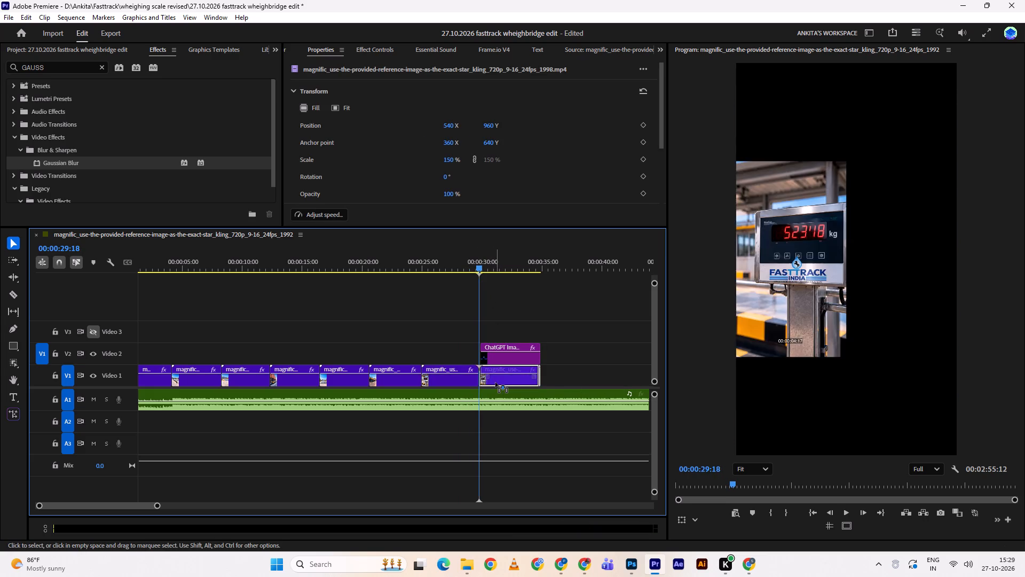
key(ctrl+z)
Select the logo clip and the blurred clip together and move both to start at 00:00:29:18.
drag(509, 310, 508, 375)
click(511, 381)
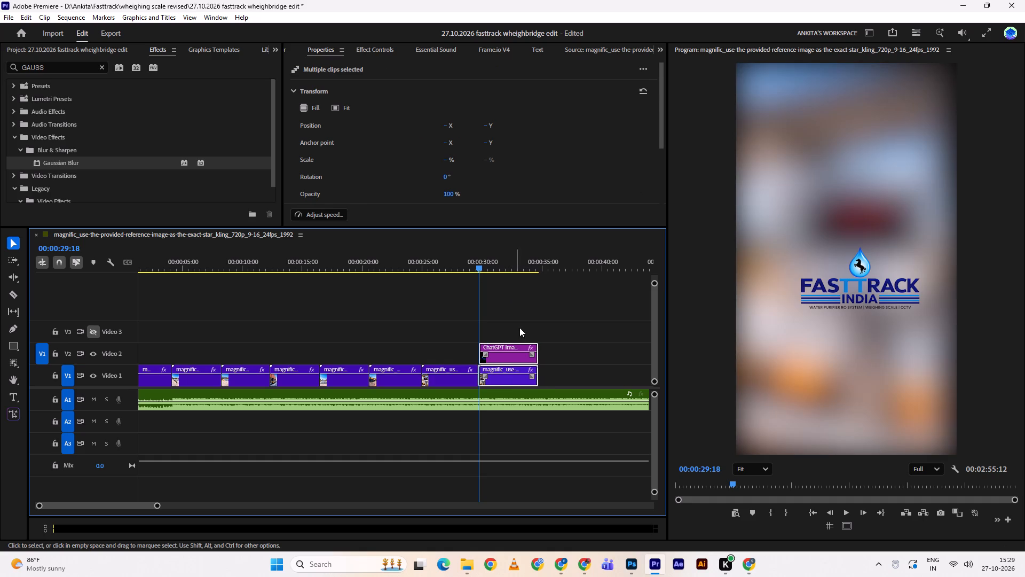
Play and scrub the transition from the weighing display clip to the blurred logo ending to check it.
click(479, 265)
key(space)
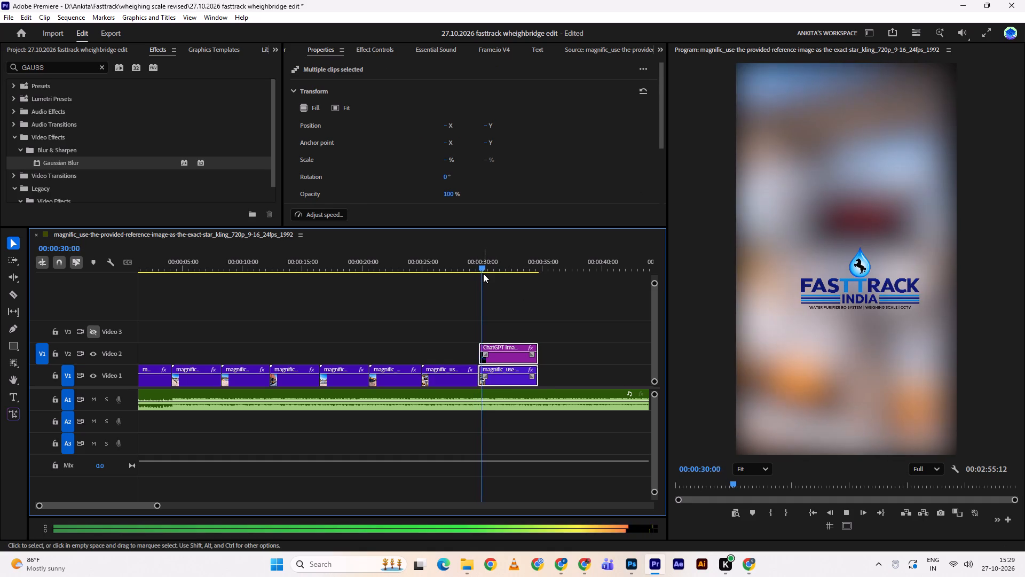
drag(467, 251, 451, 257)
key(space)
click(506, 289)
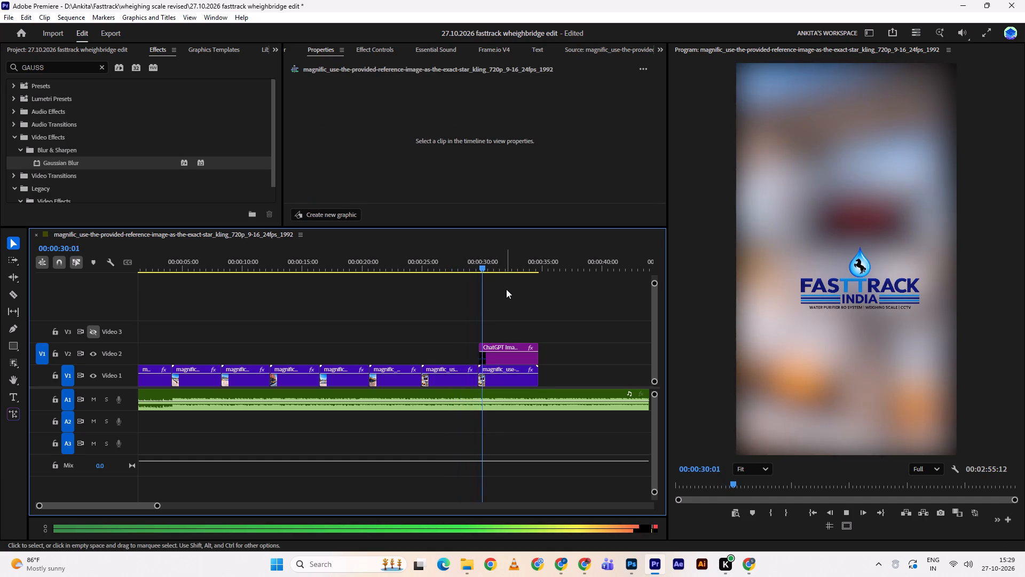
drag(486, 258, 475, 258)
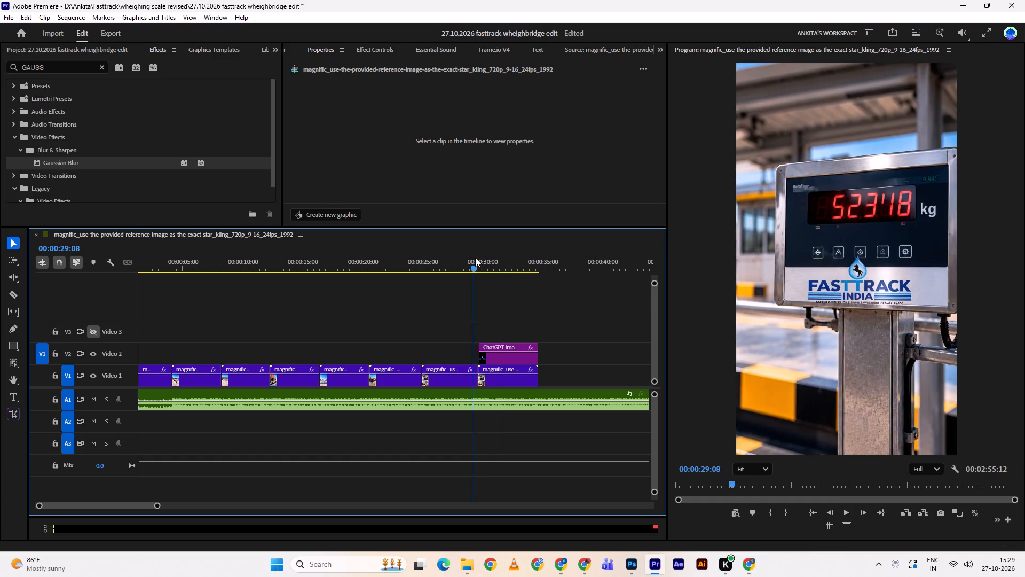
drag(475, 258, 471, 259)
key(space)
shift+drag(492, 259, 477, 260)
click(503, 357)
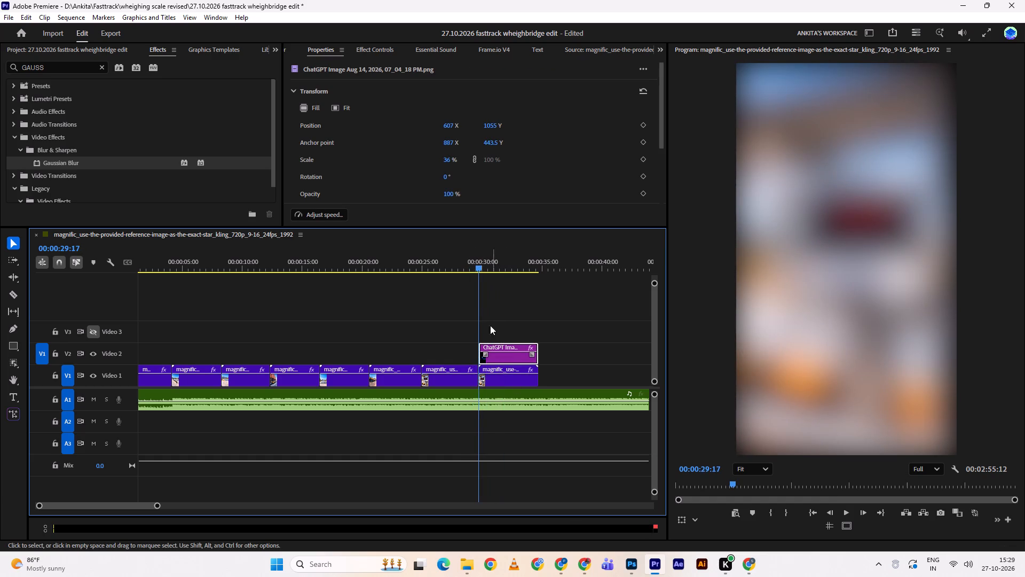
drag(477, 261, 480, 260)
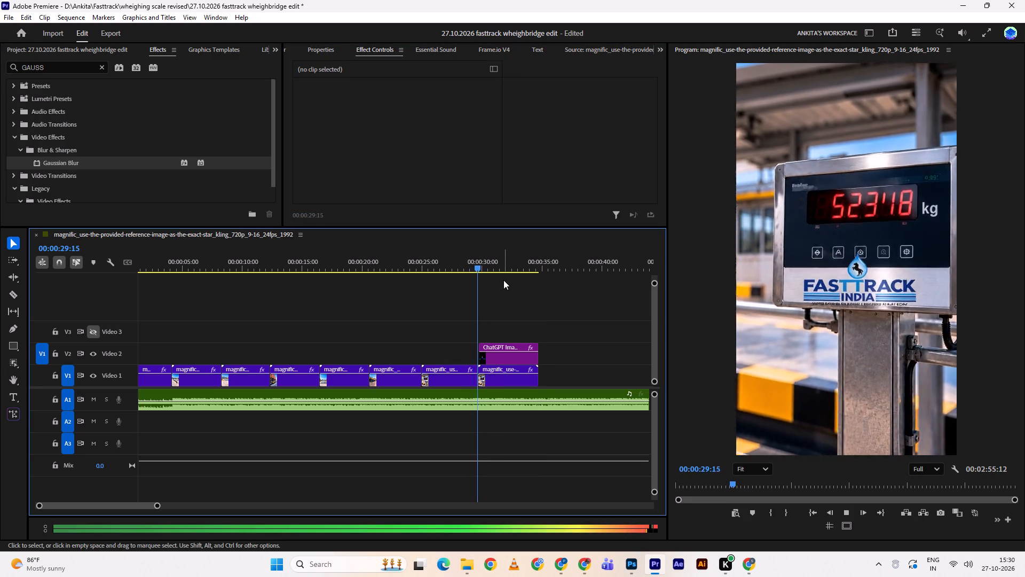
drag(487, 270, 477, 270)
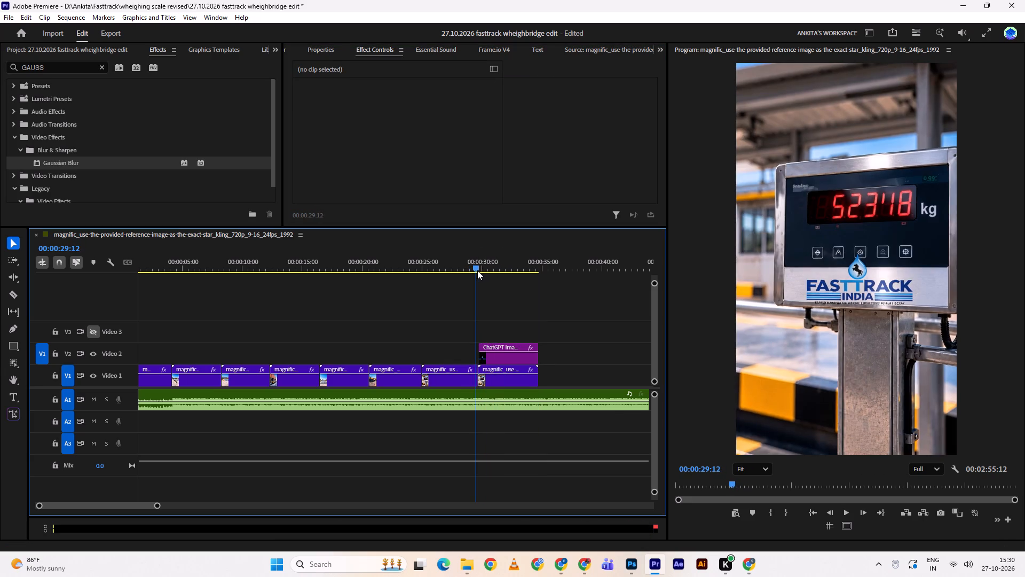
drag(477, 270, 467, 270)
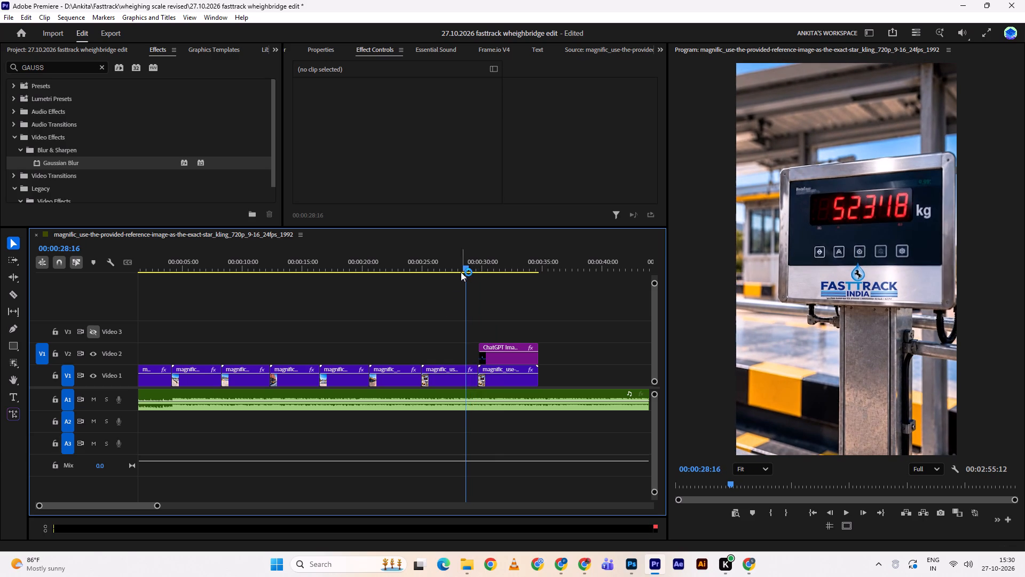
key(space)
key(space)
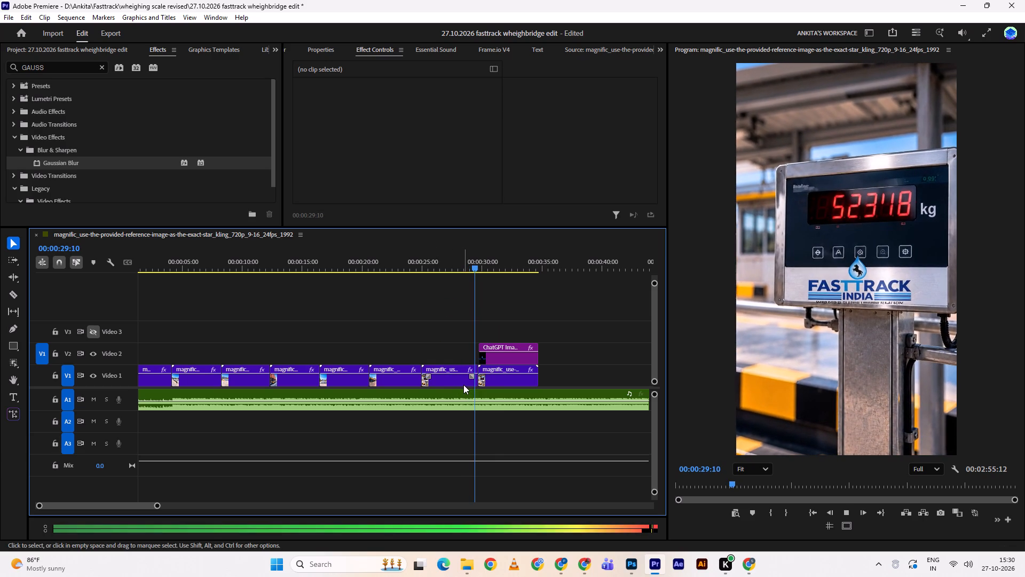
Select the weighing display clip on V1 at 00:00:29:10 and open its effect controls.
click(463, 385)
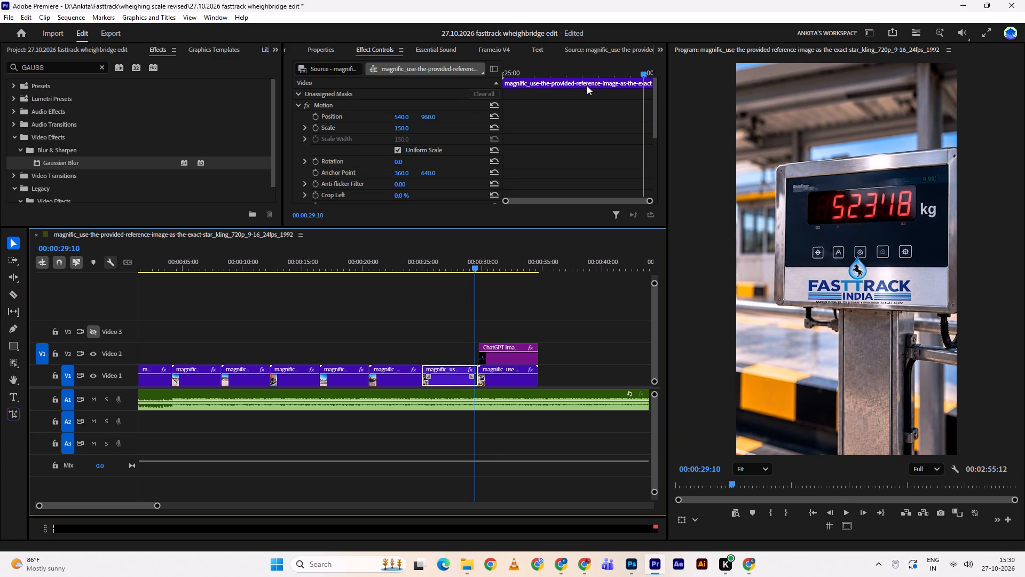
click(451, 50)
click(325, 51)
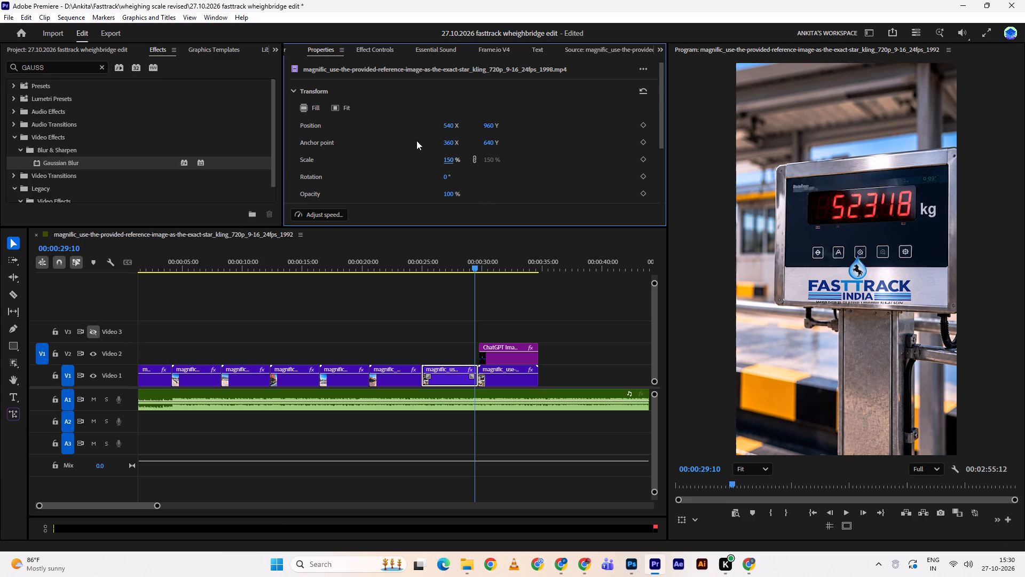
scroll(299, 54, up, 3)
scroll(361, 45, down, 1)
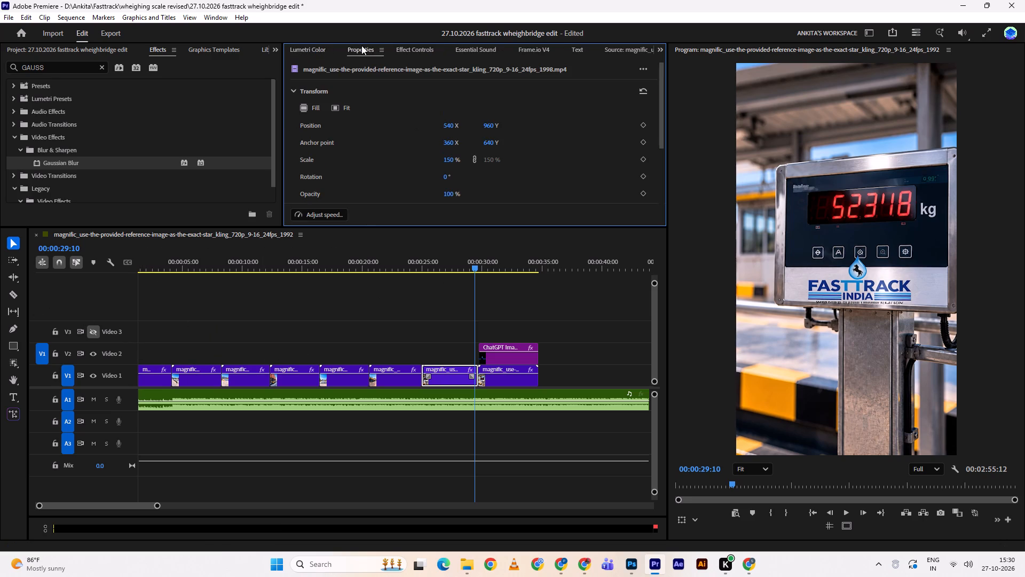
click(401, 50)
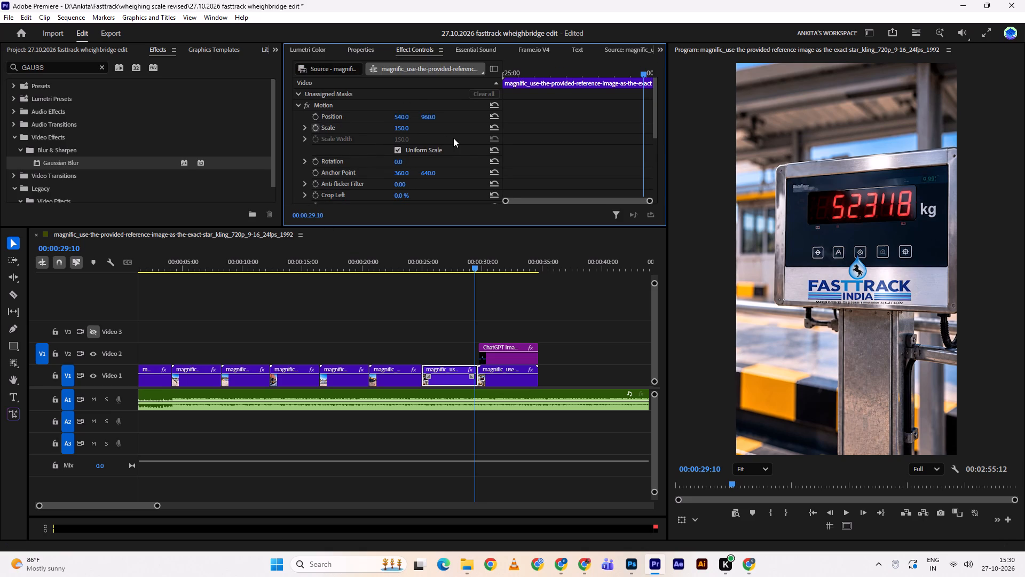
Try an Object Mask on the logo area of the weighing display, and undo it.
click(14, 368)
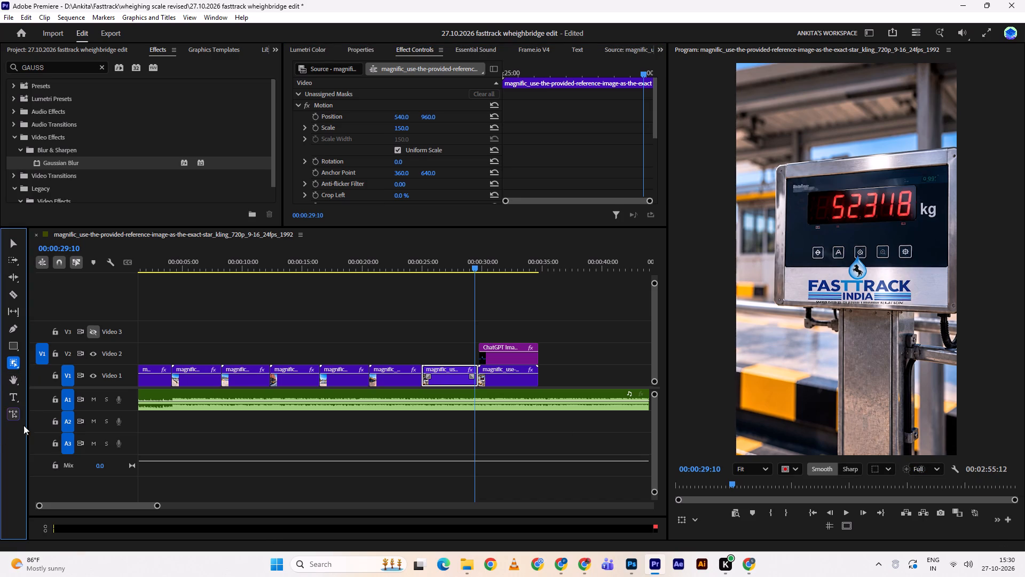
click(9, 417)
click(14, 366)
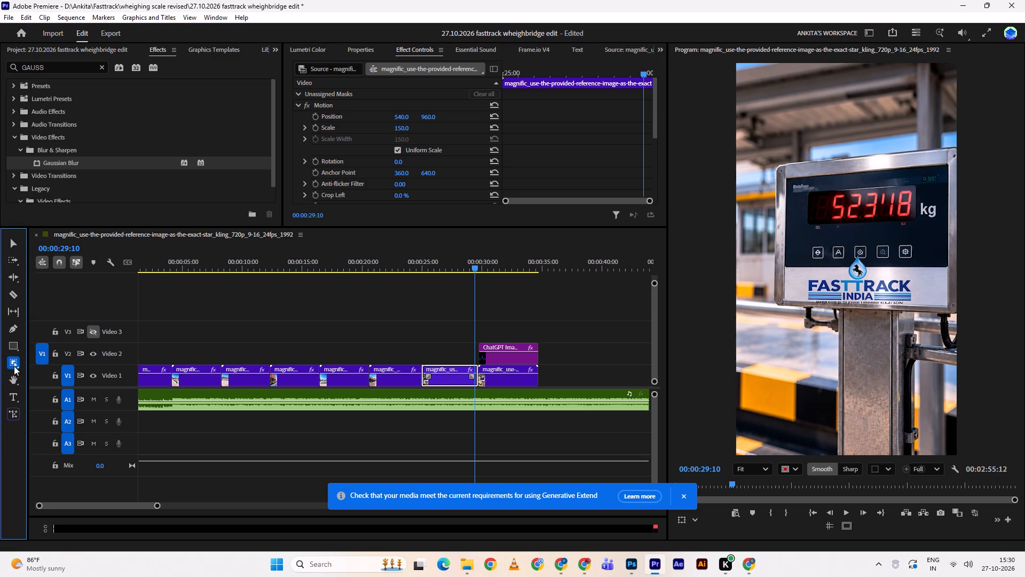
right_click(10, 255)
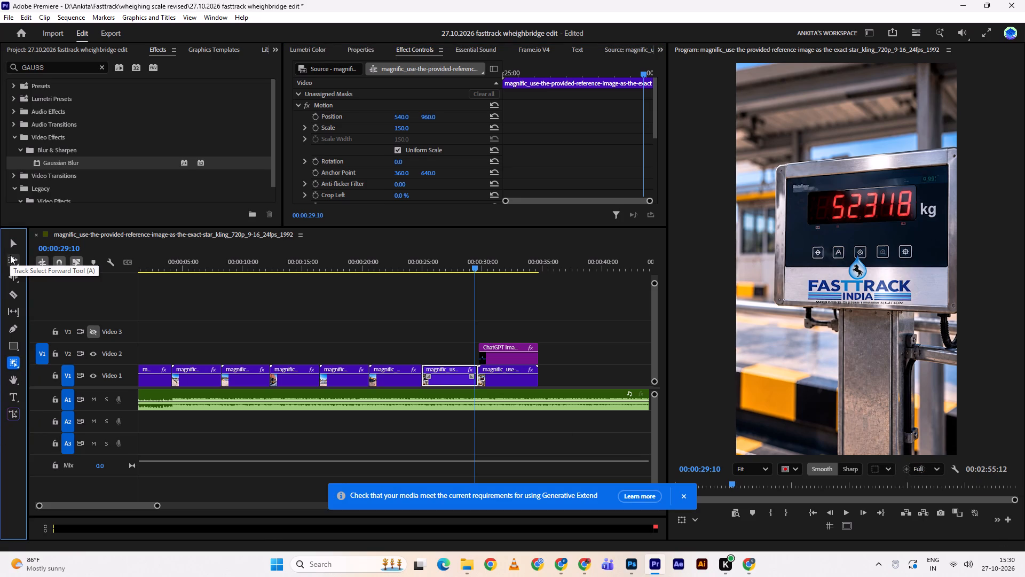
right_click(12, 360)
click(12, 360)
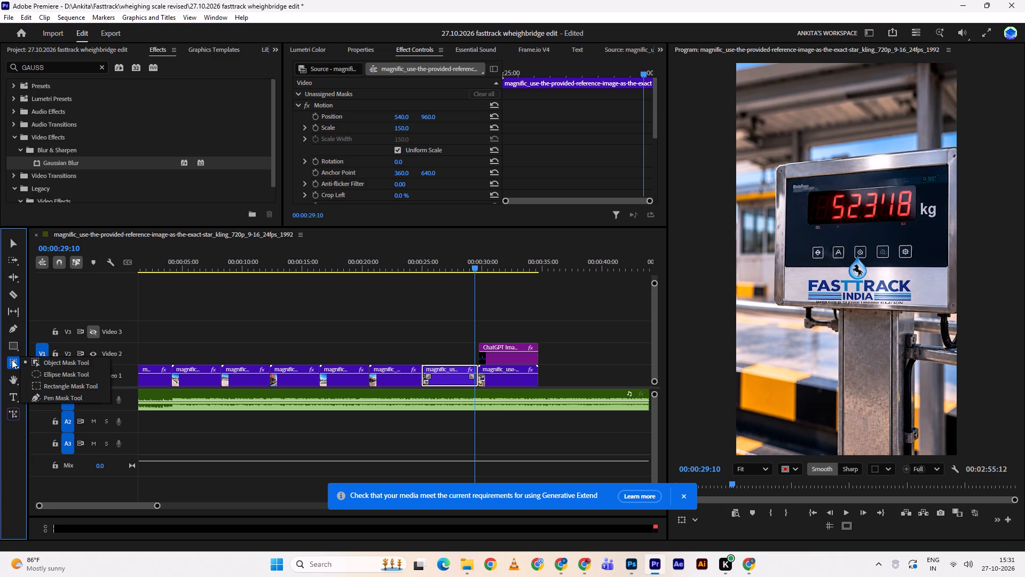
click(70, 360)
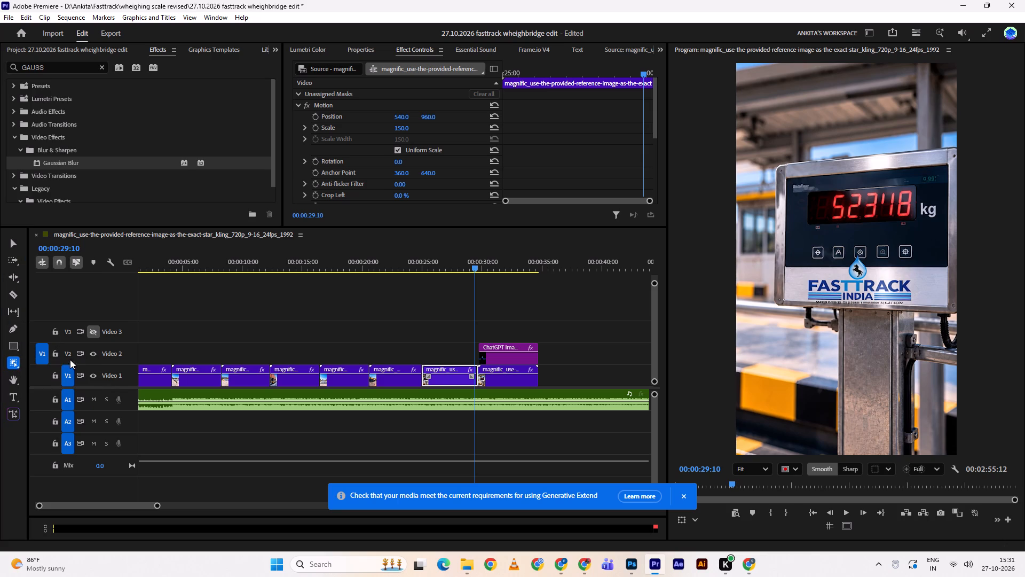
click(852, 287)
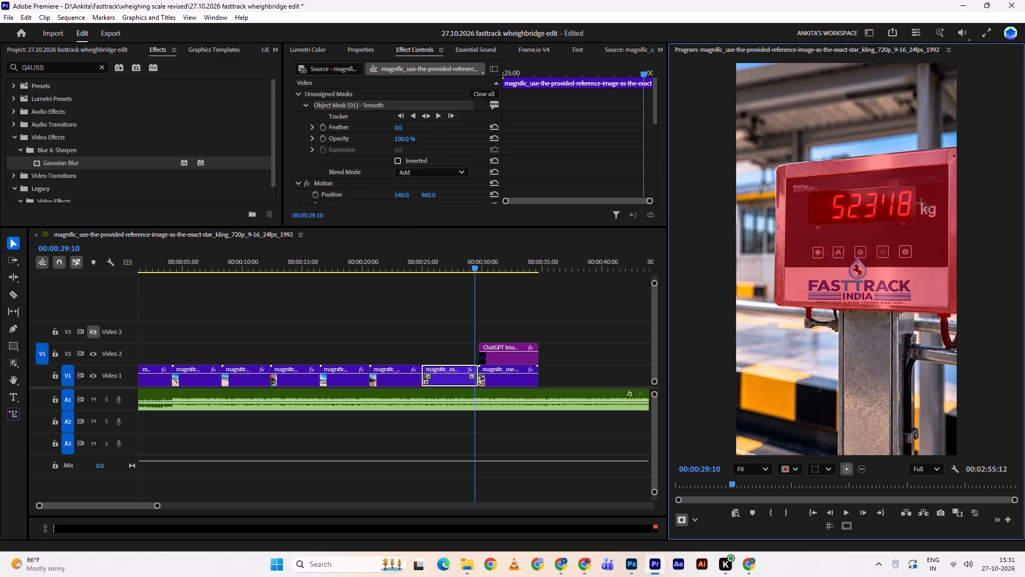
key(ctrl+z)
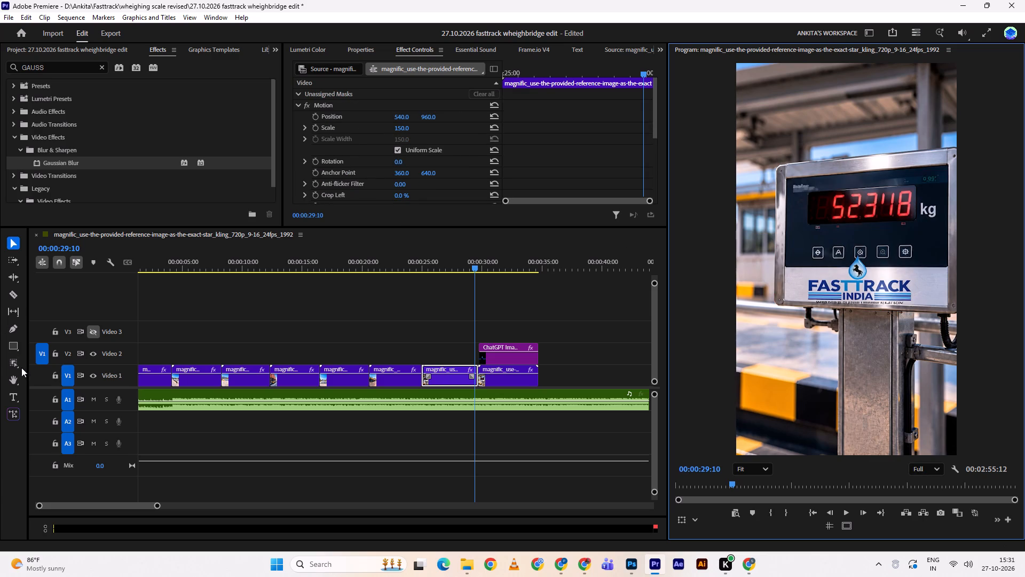
Start a Pen Mask on the water-drop emblem, with a point on its lower-left edge and a curved point at its tip.
click(19, 364)
alt+scroll(858, 269, up, 2)
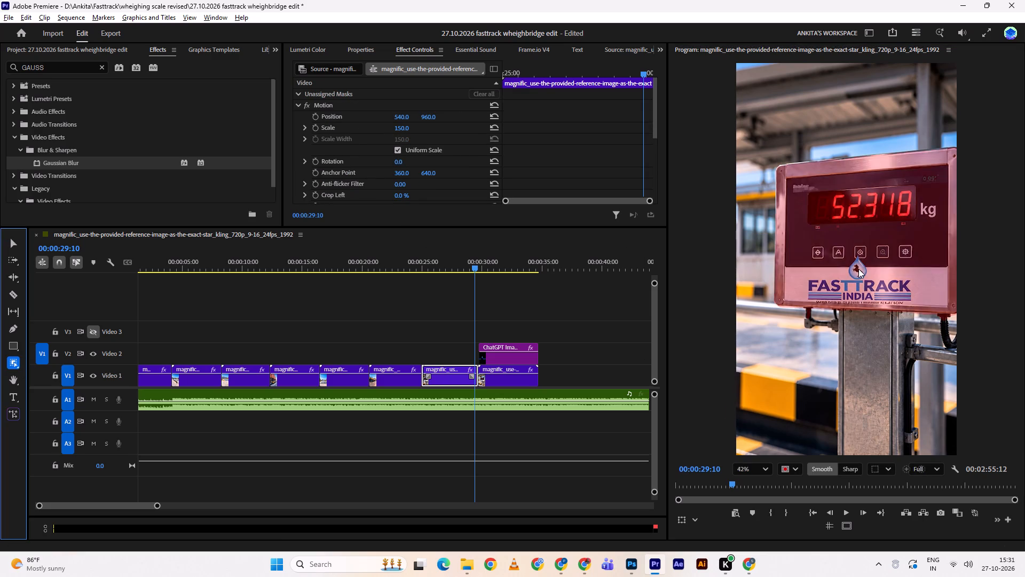
alt+scroll(858, 269, up, 7)
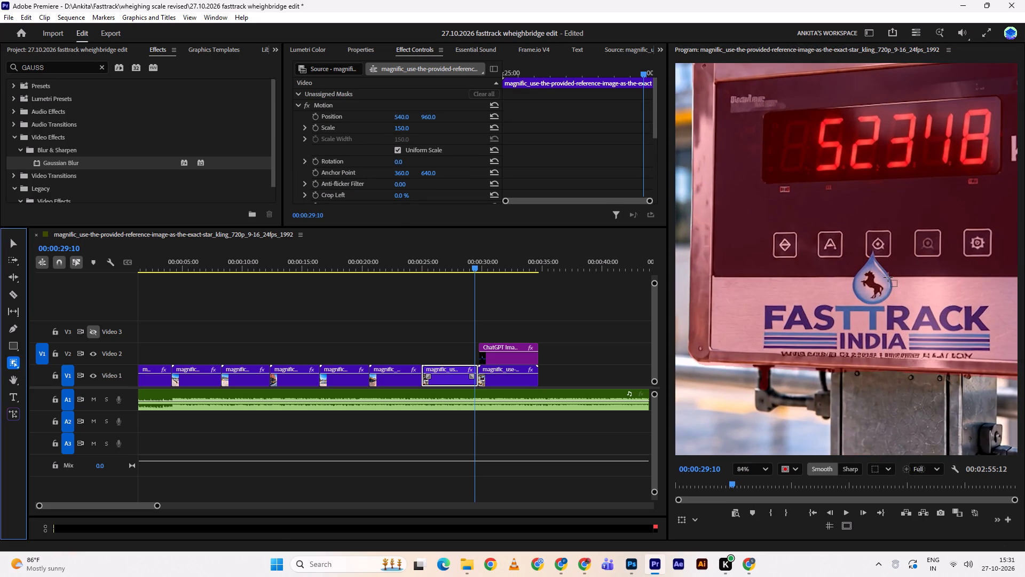
right_click(11, 362)
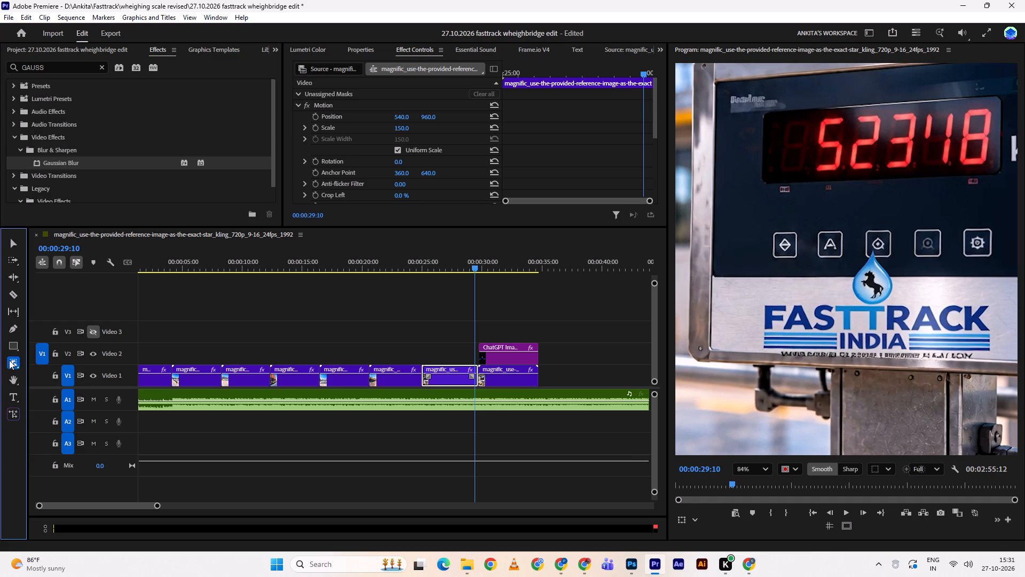
click(9, 360)
right_click(9, 360)
click(9, 360)
scroll(56, 385, down, 1)
click(61, 401)
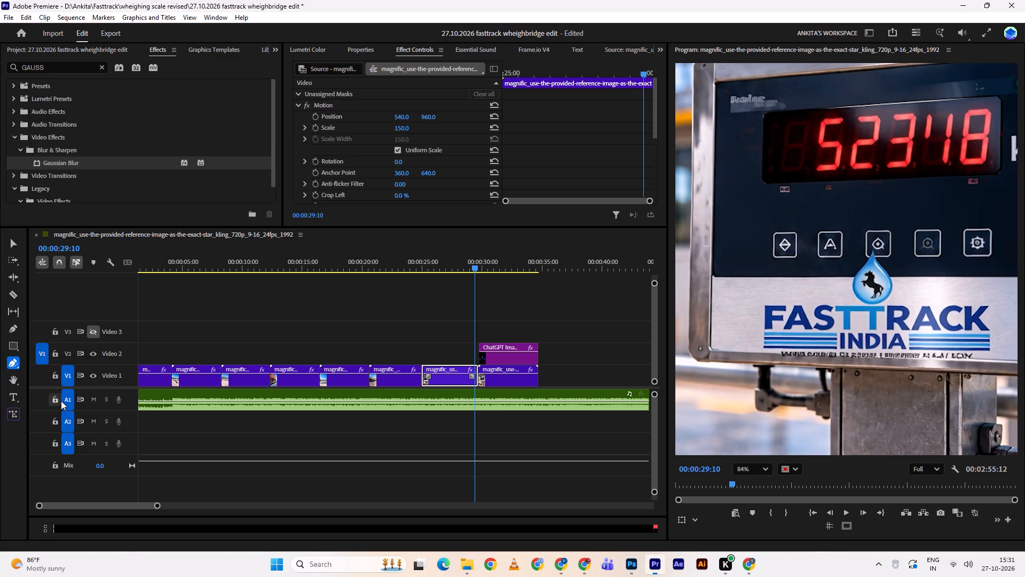
click(862, 300)
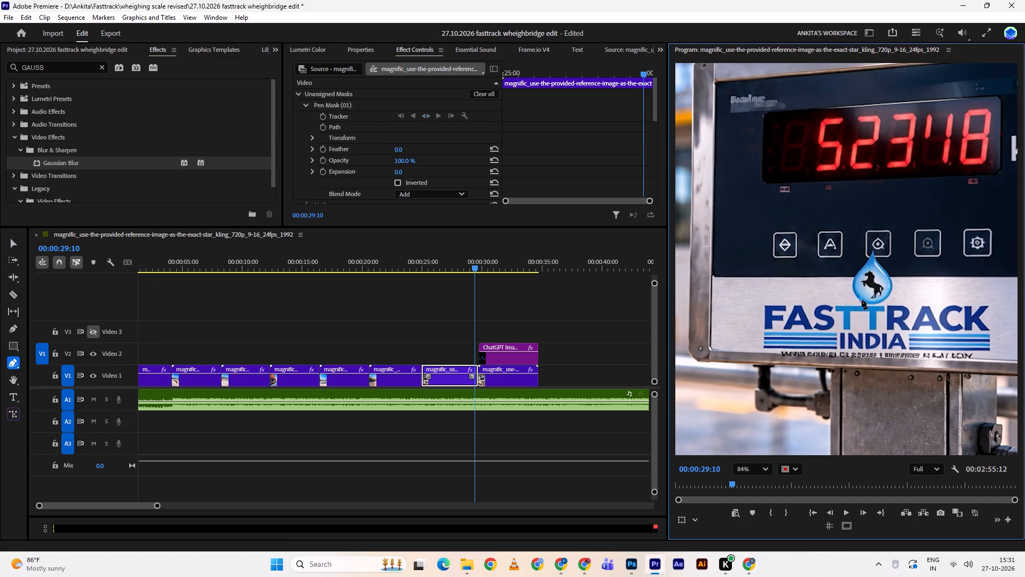
drag(873, 253, 879, 244)
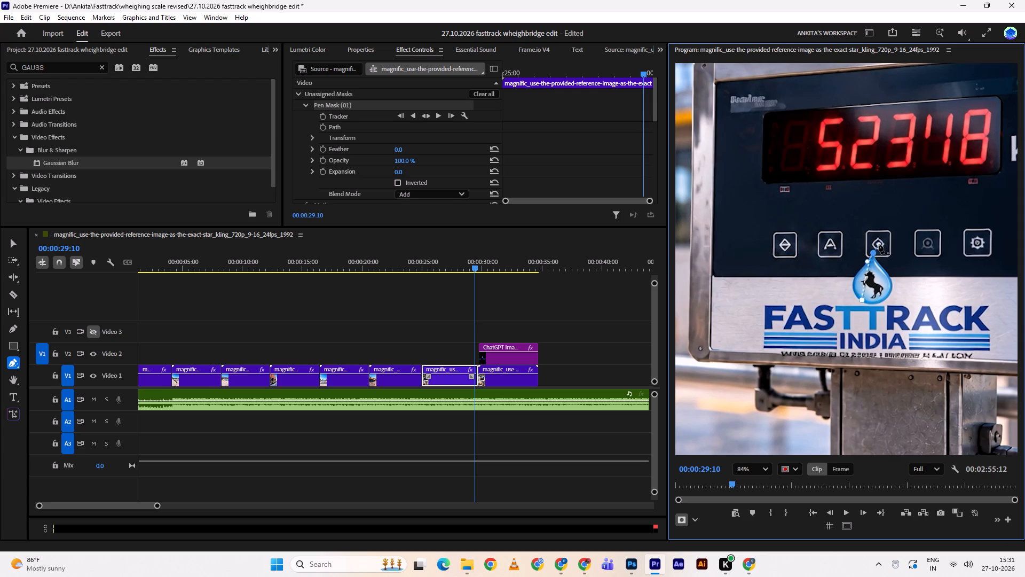
drag(879, 244, 904, 213)
drag(904, 213, 914, 210)
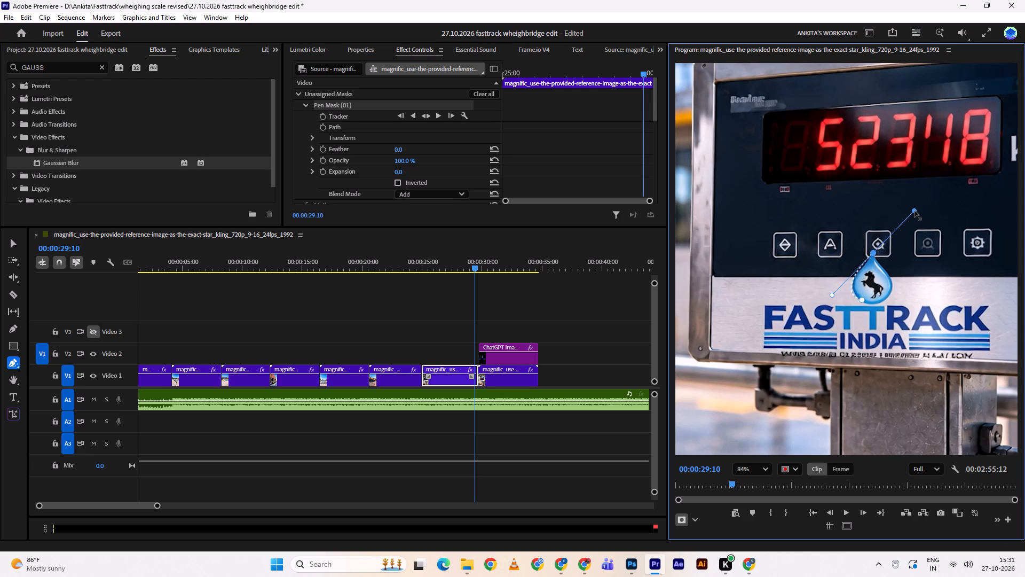
drag(914, 210, 912, 209)
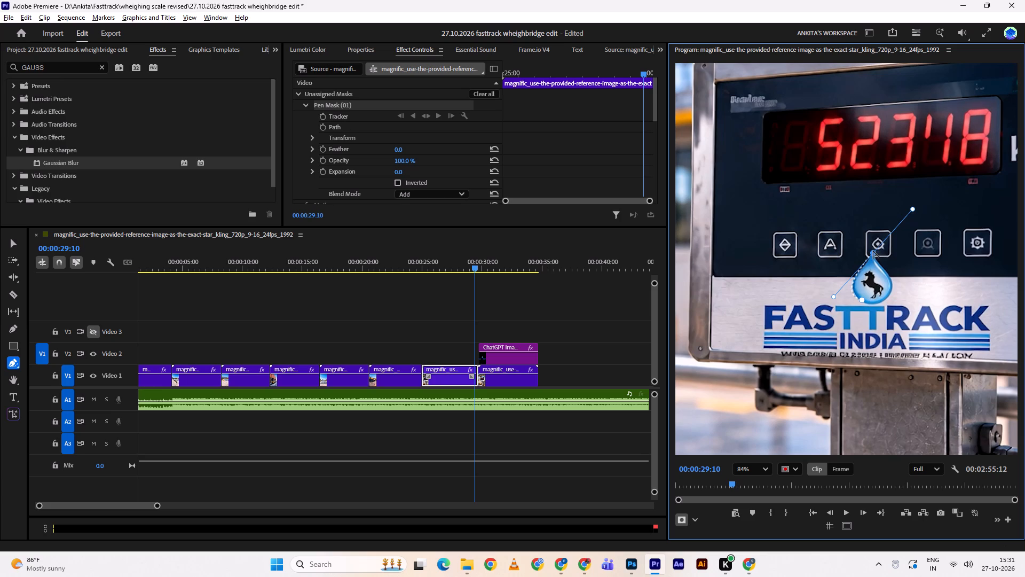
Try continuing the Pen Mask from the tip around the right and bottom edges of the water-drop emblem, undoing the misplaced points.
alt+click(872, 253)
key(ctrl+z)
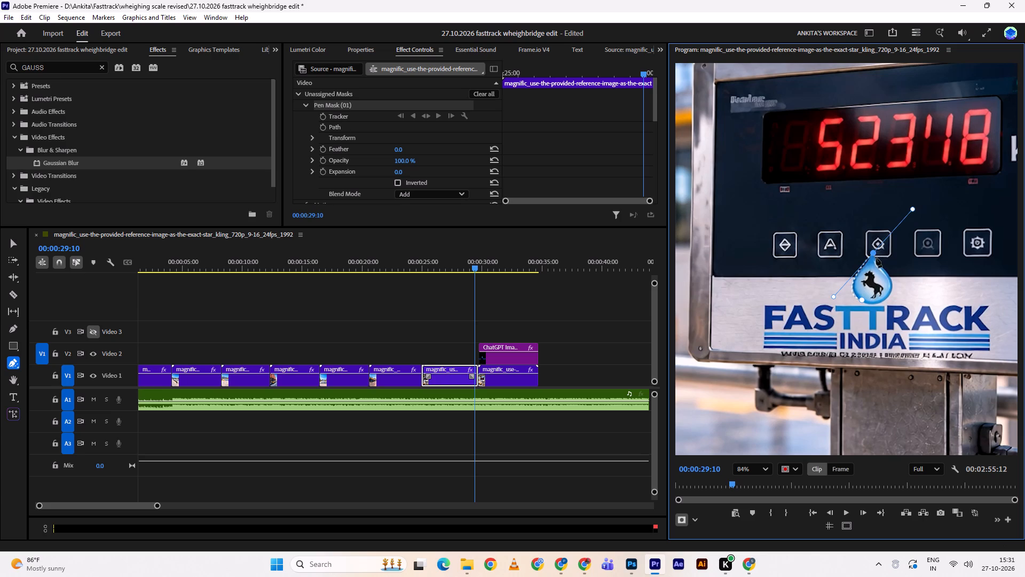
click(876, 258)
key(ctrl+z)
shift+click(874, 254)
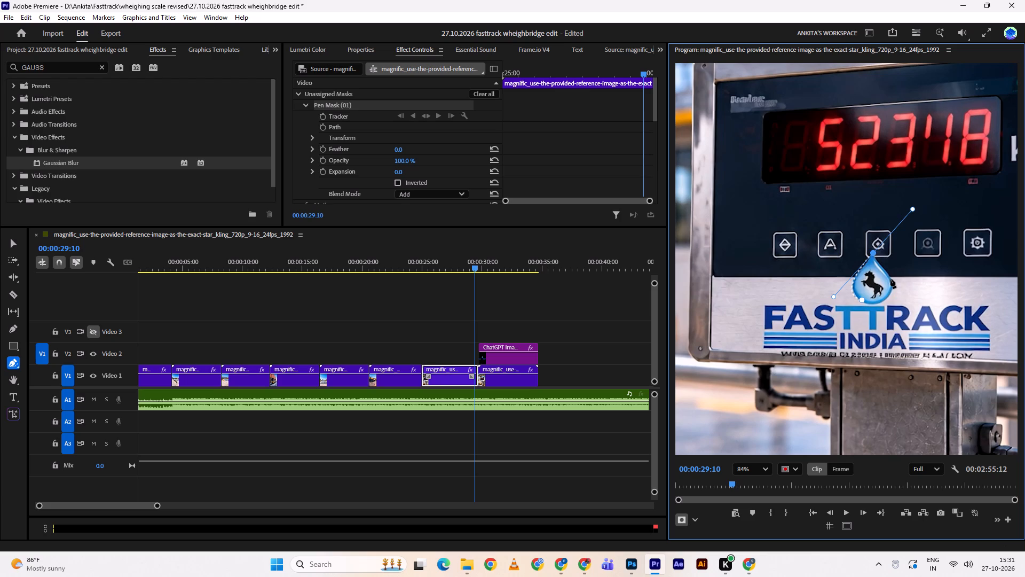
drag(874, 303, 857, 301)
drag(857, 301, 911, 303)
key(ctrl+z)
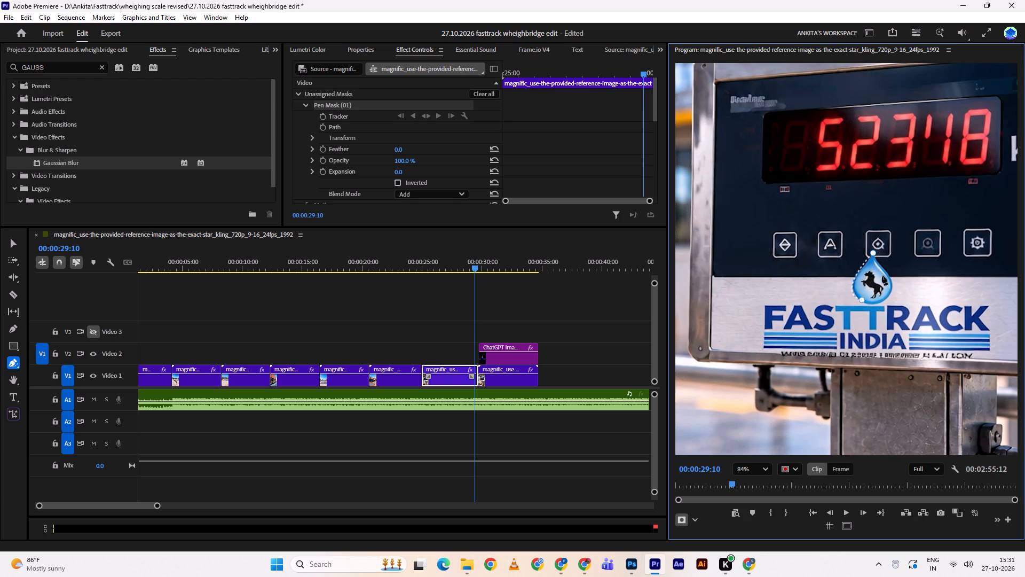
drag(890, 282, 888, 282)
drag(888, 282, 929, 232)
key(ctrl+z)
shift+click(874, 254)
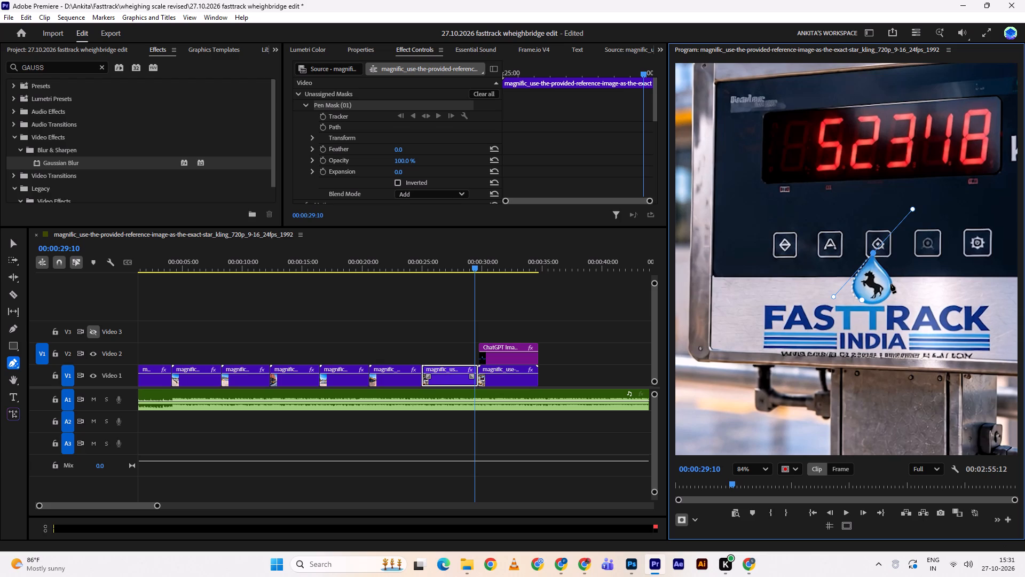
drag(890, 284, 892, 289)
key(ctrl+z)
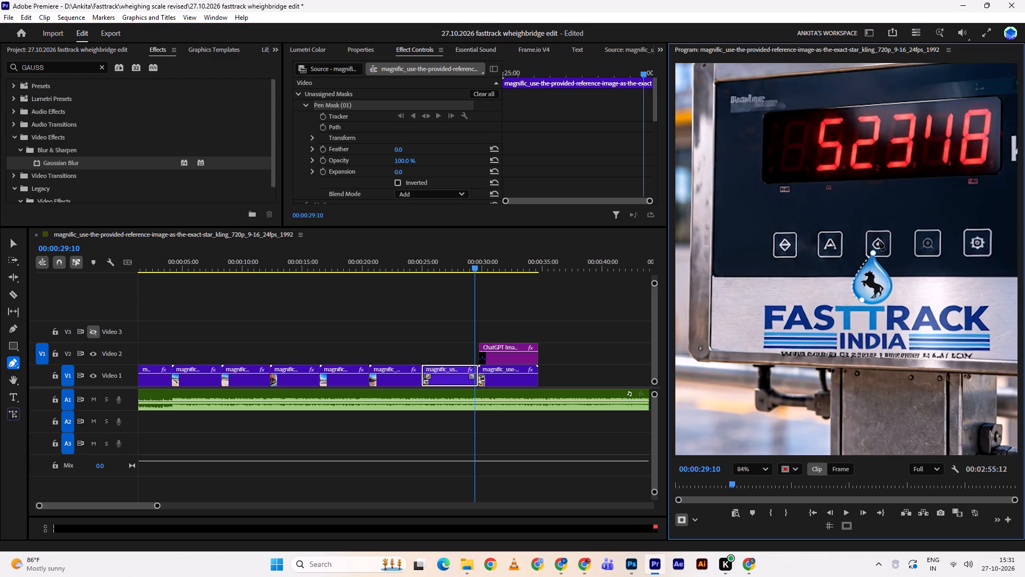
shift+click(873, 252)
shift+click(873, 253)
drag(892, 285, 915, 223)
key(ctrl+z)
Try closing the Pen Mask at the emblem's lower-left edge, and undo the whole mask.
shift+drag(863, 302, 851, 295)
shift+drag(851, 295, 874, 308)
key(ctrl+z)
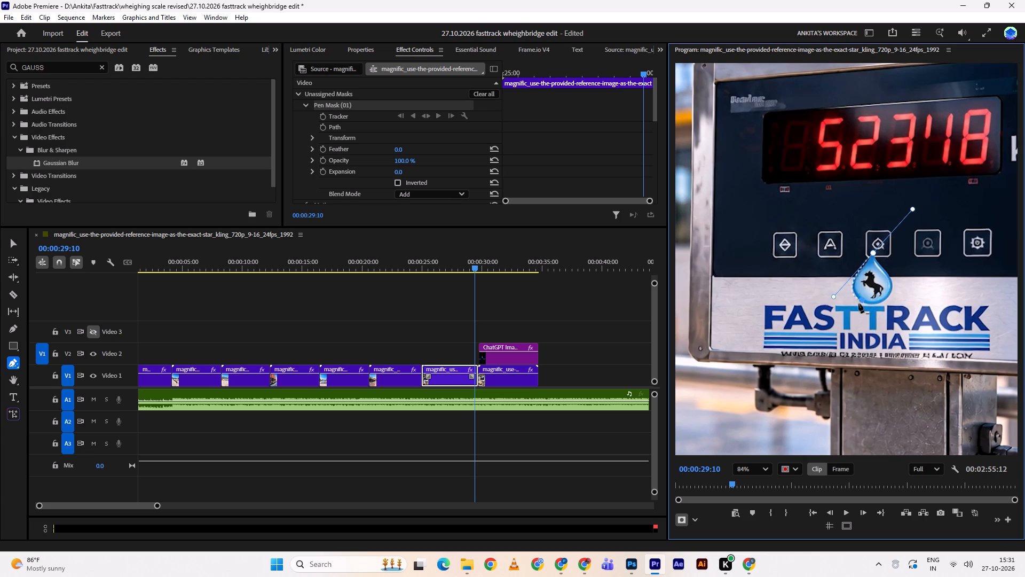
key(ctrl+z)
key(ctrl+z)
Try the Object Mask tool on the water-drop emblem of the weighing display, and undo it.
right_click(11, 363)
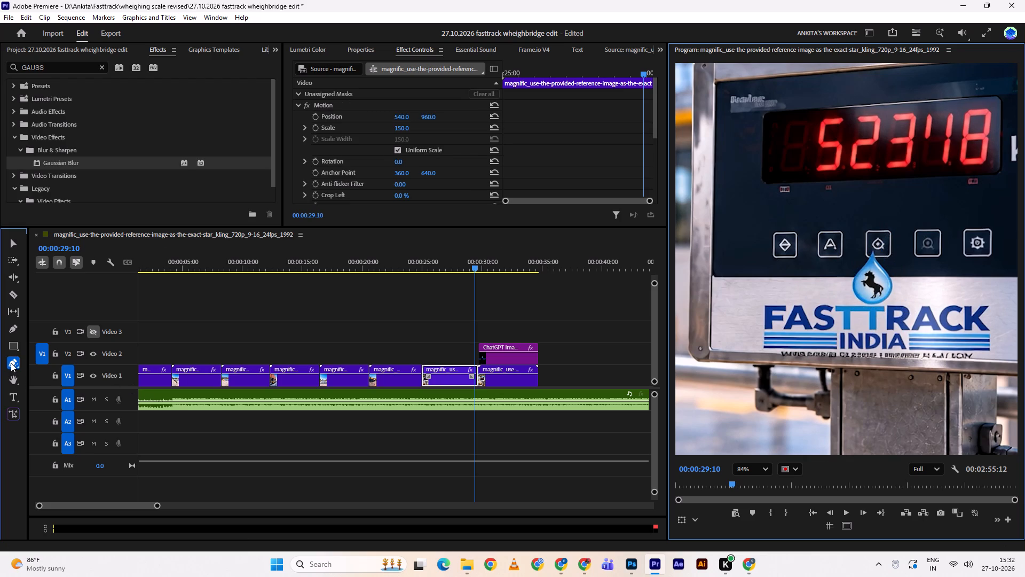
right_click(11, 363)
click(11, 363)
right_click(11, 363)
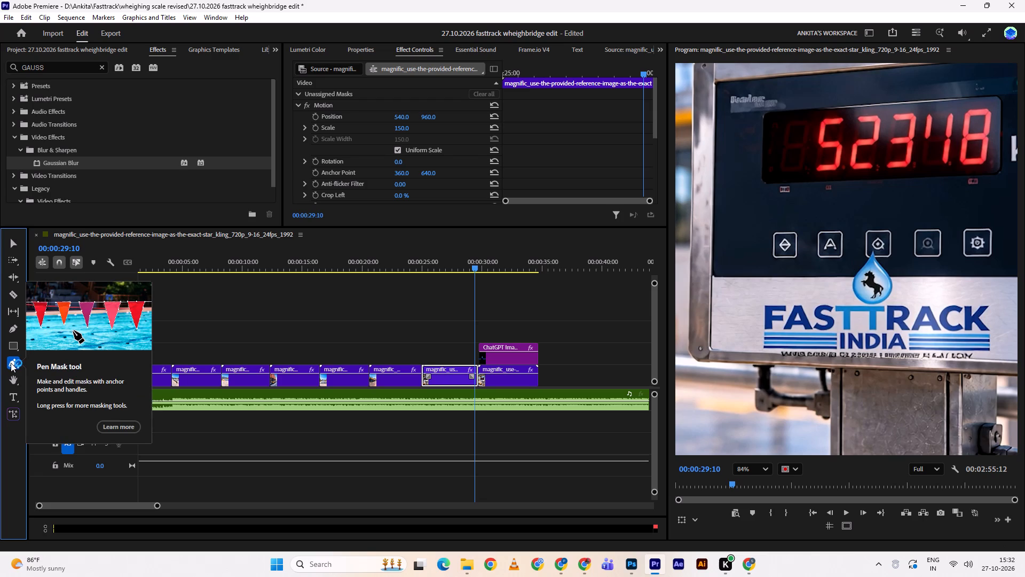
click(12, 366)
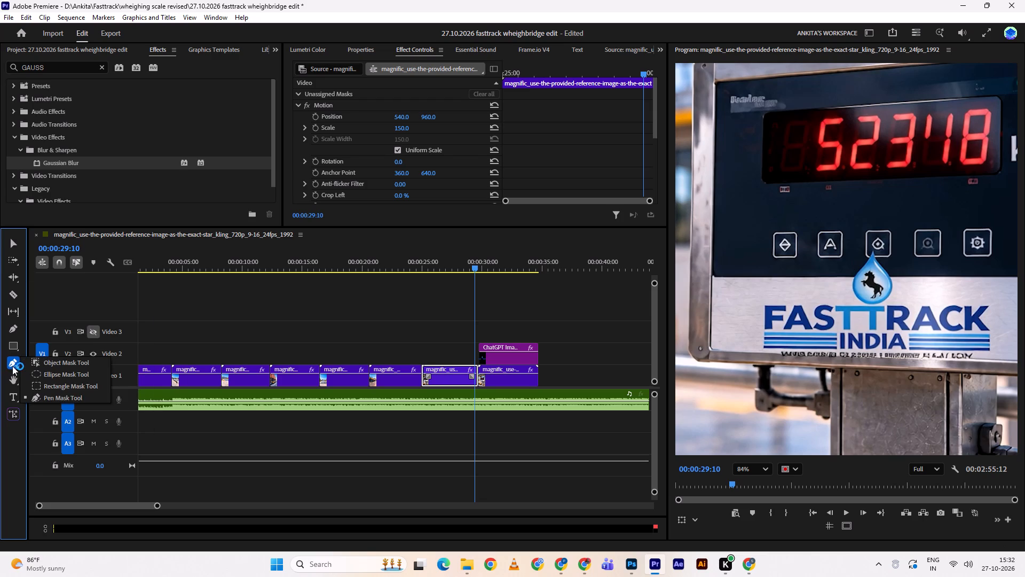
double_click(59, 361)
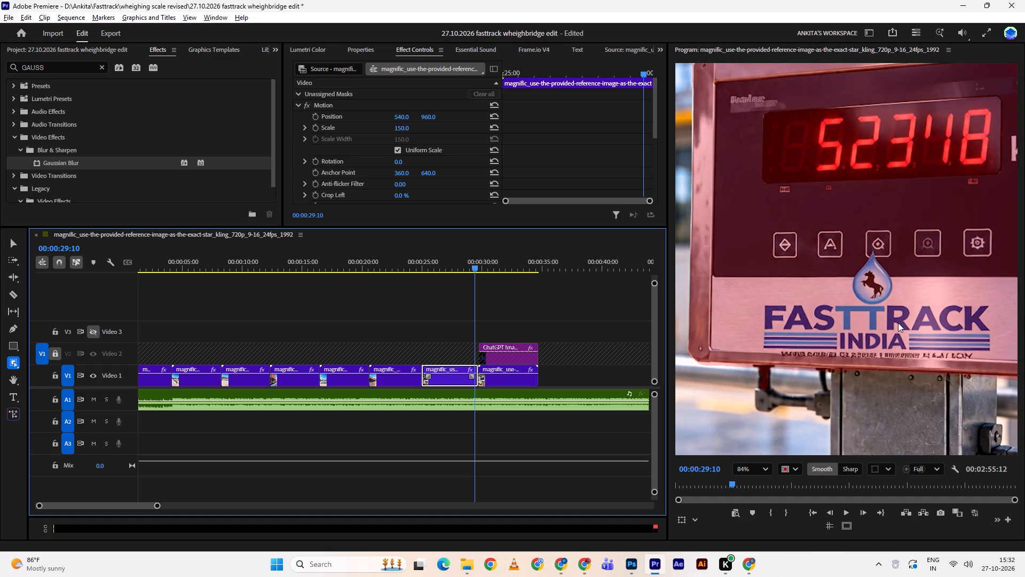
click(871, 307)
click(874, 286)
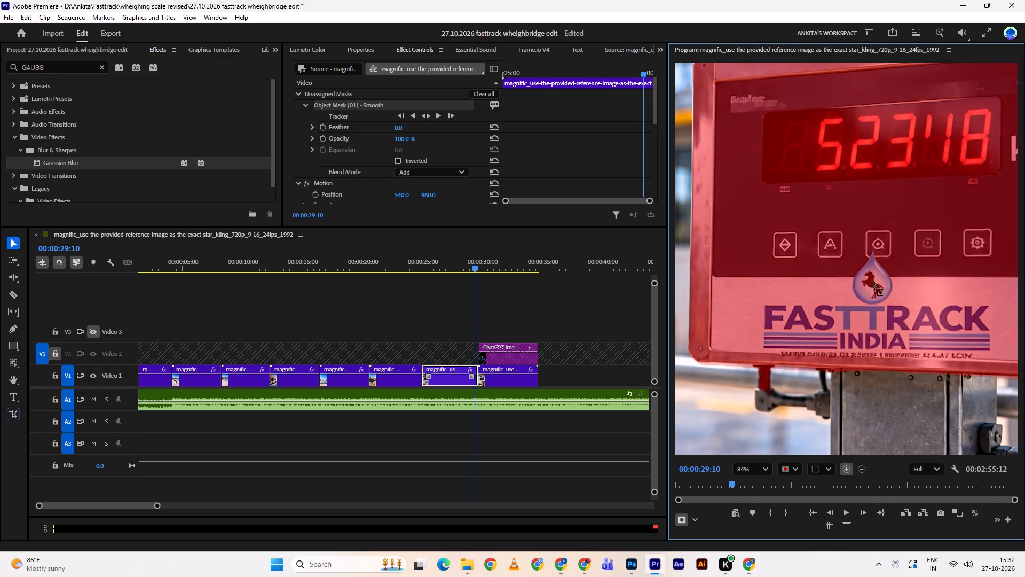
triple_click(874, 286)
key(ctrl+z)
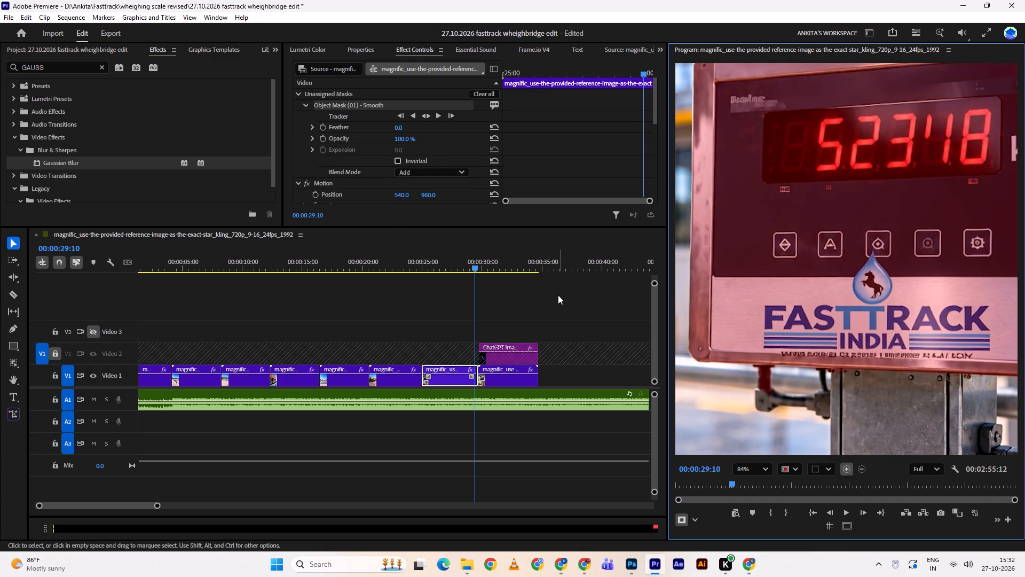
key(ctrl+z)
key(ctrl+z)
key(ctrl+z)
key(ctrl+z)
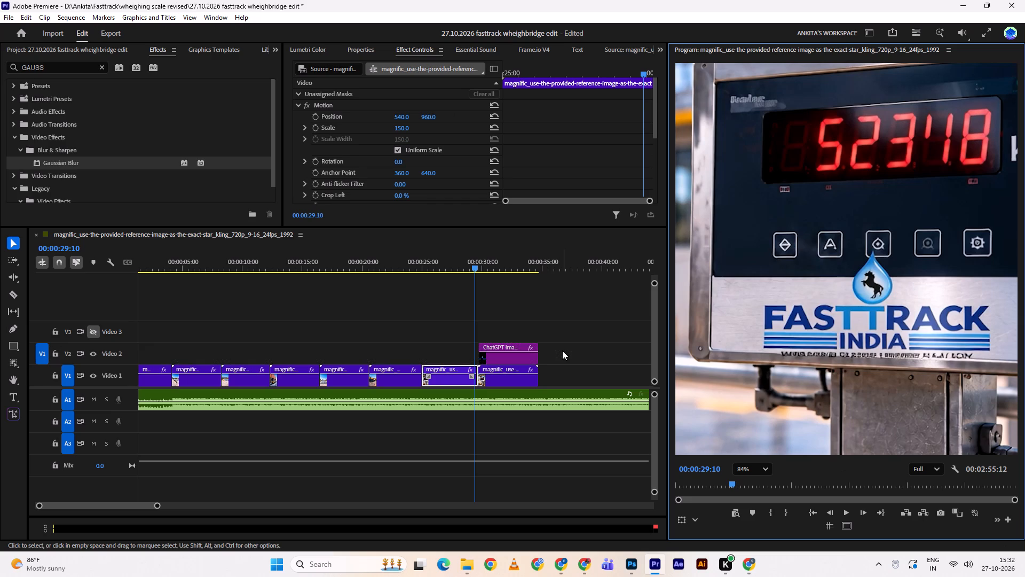
Play across the cut into the logo ending and set the Program monitor zoom to Fit.
key(space)
click(498, 288)
key(space)
key(space)
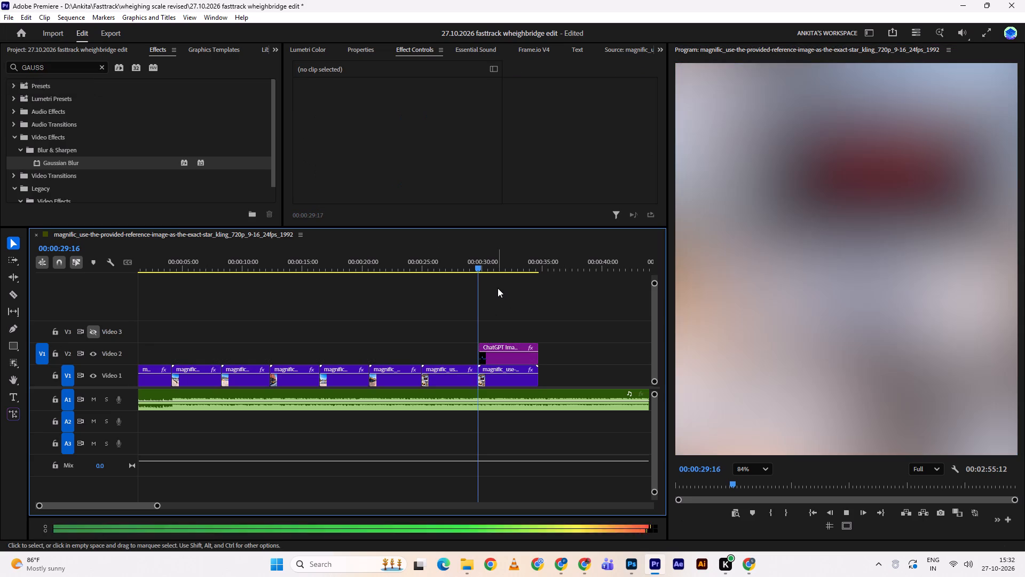
alt+scroll(468, 316, down, 6)
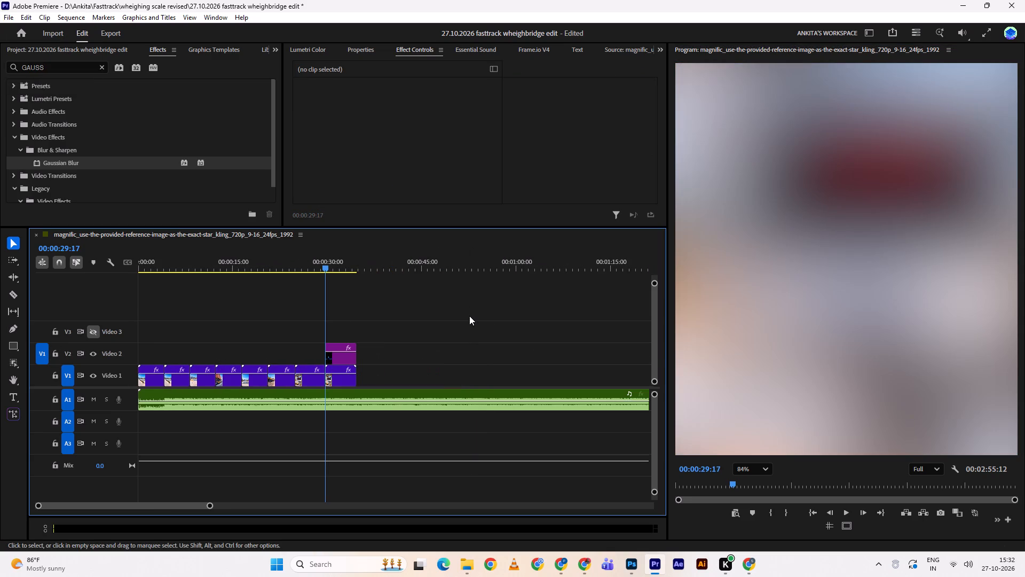
click(746, 463)
click(745, 315)
Play and scrub the transition into the logo ending through to the end of the video.
alt+scroll(471, 351, up, 2)
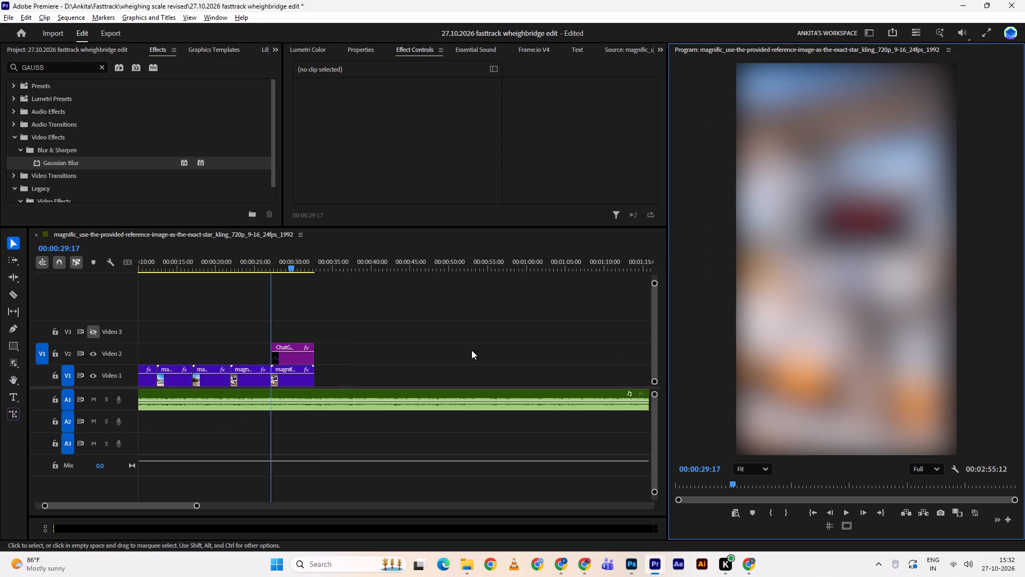
alt+scroll(471, 350, up, 8)
scroll(475, 349, up, 20)
scroll(475, 349, up, 2)
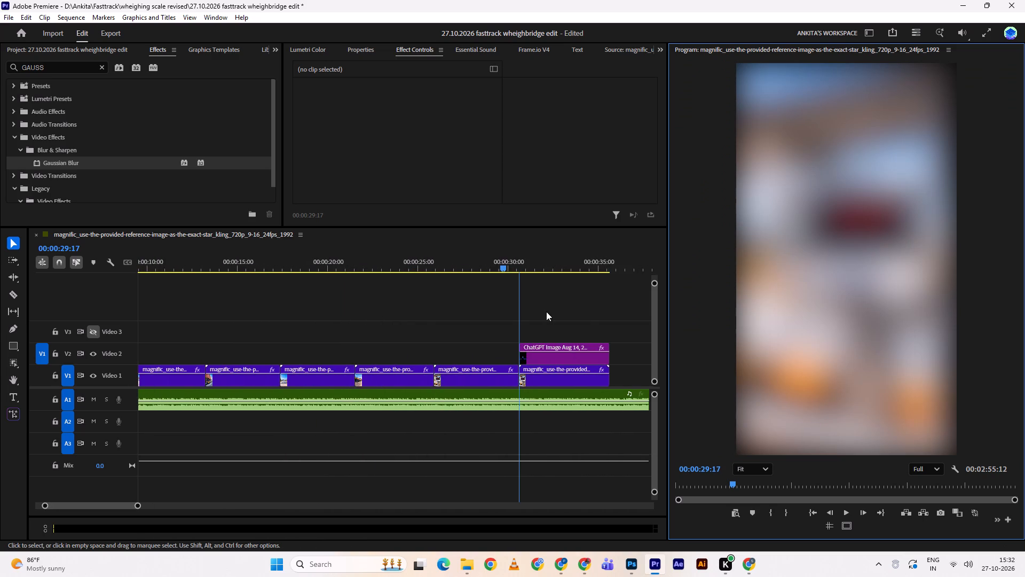
key(space)
double_click(506, 258)
key(space)
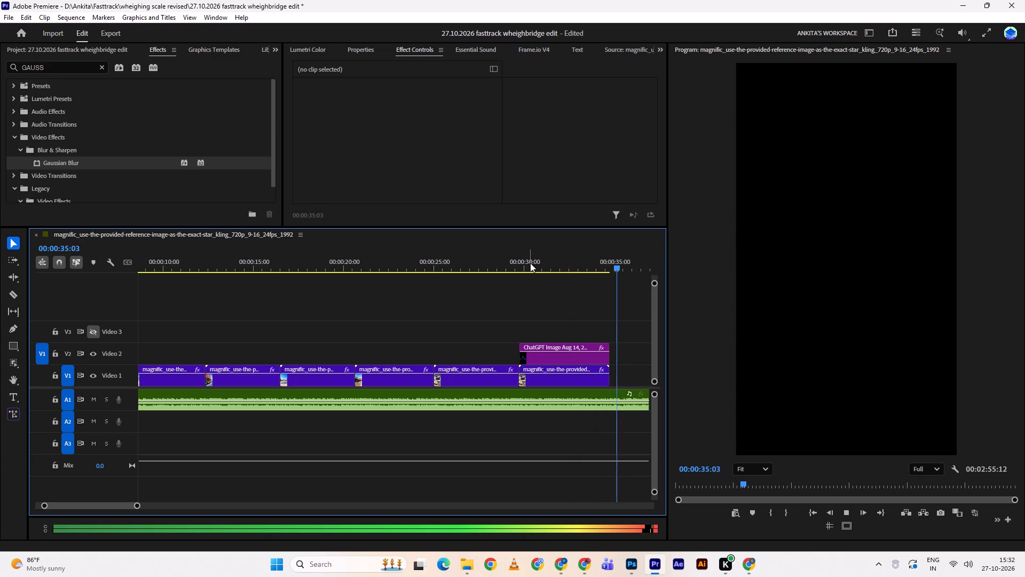
drag(530, 263, 566, 278)
scroll(559, 308, down, 5)
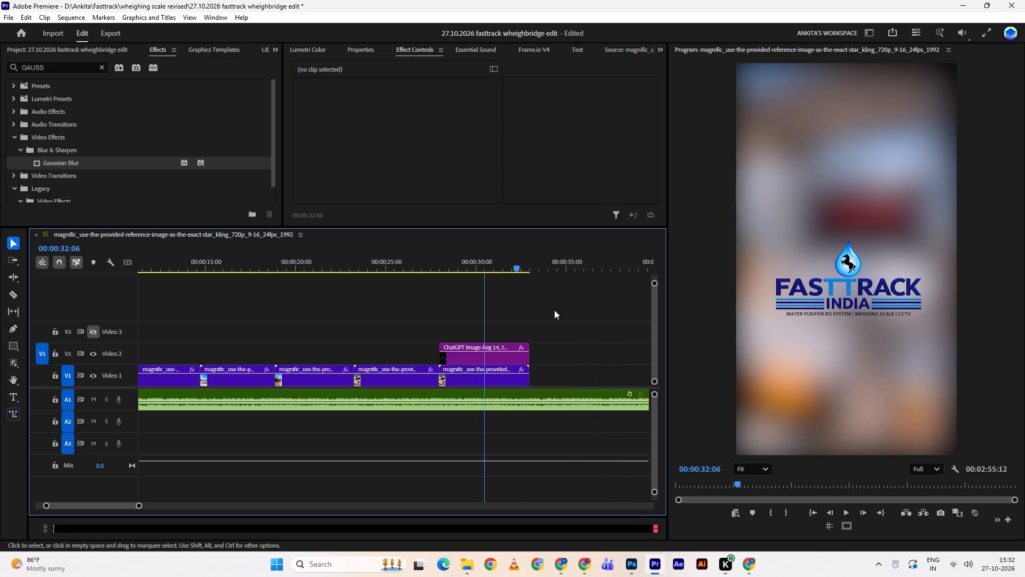
scroll(554, 310, down, 4)
key(space)
Cut the A1 music at the end of the video clips, 00:00:34:18, and delete the excess after it.
shift+drag(427, 261, 463, 267)
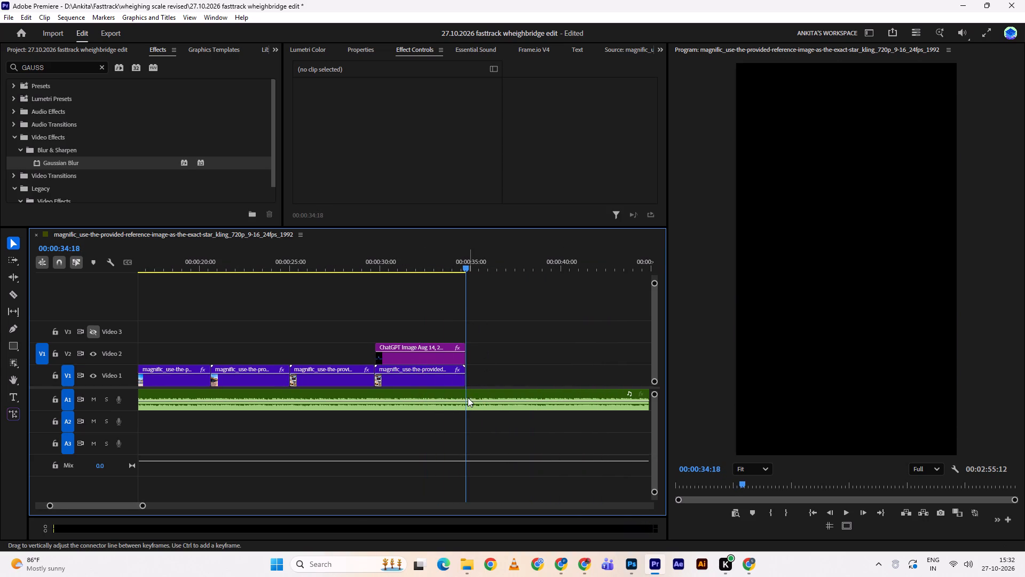
key(c)
click(466, 396)
key(v)
double_click(500, 402)
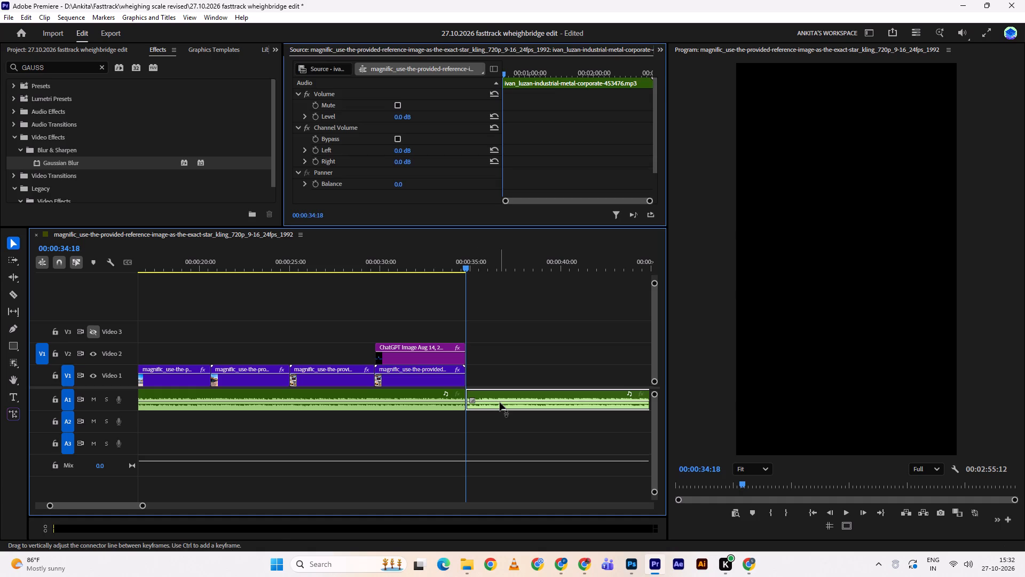
key(d)
key(d)
key(d)
click(496, 329)
drag(522, 338, 518, 419)
key(d)
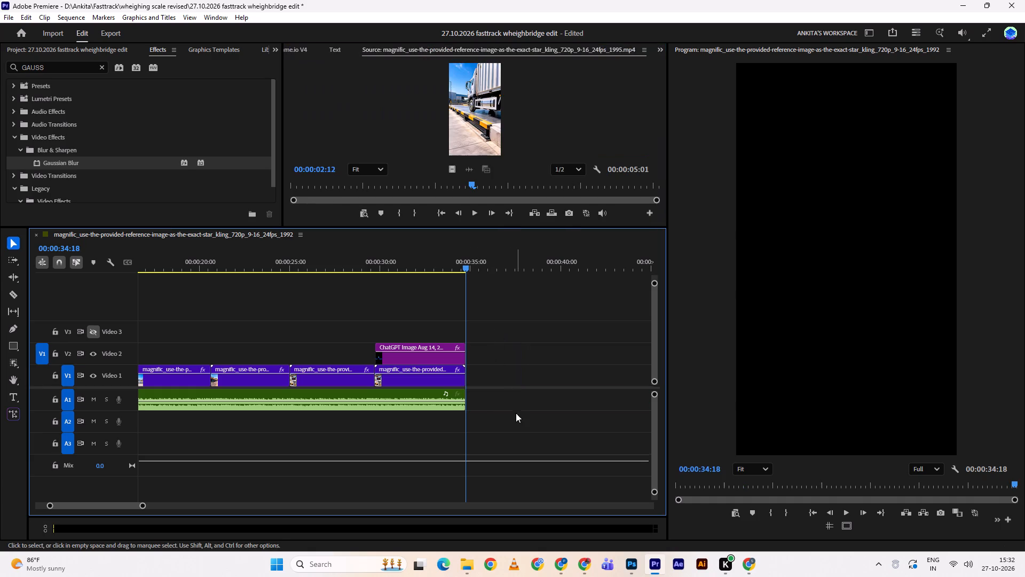
Add fade-outs from 00:00:34:01 to the end of the blurred background clip on V1 and the logo image on V2.
drag(464, 267, 431, 267)
key(space)
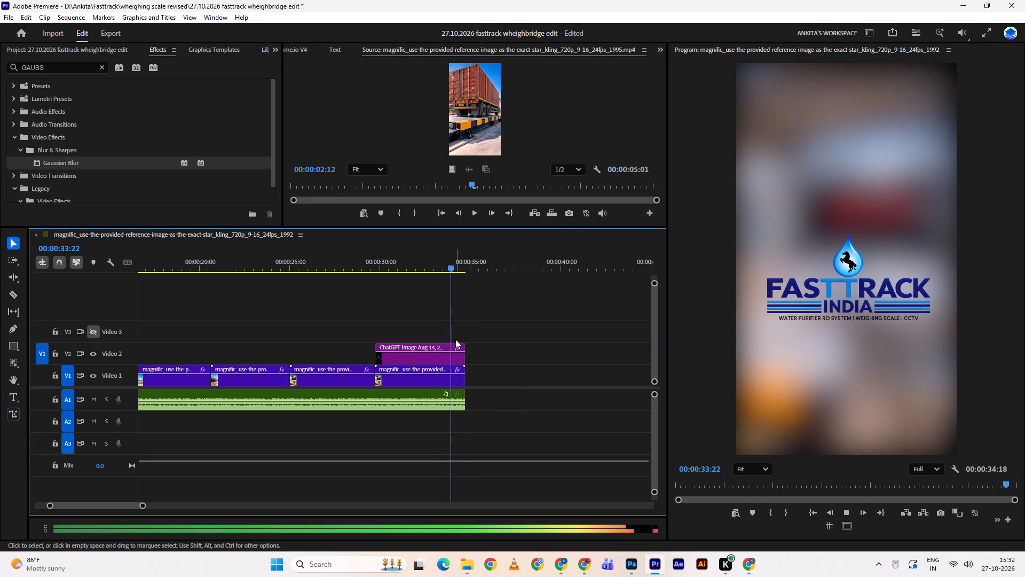
key(space)
drag(459, 378, 453, 374)
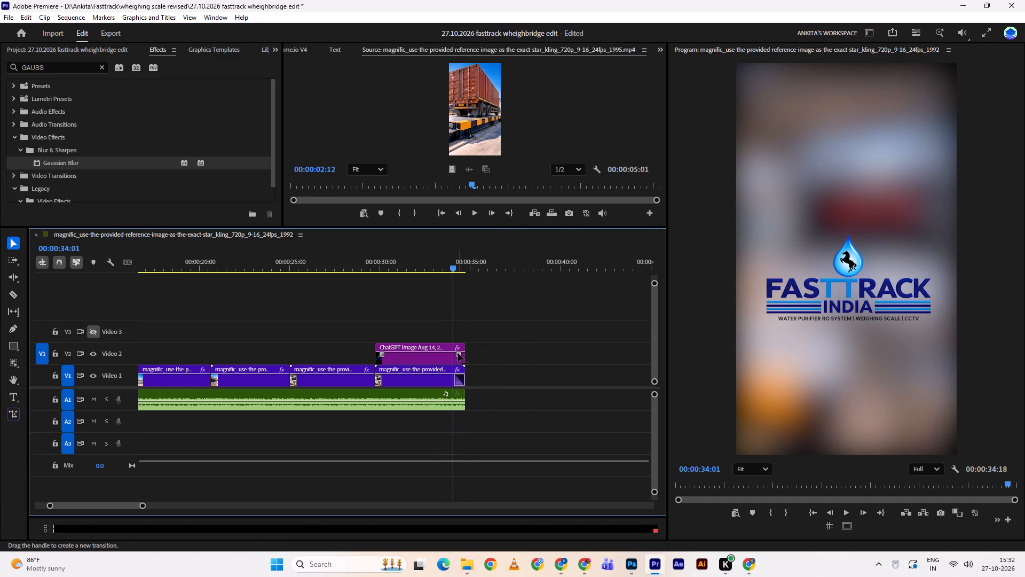
drag(458, 353, 453, 350)
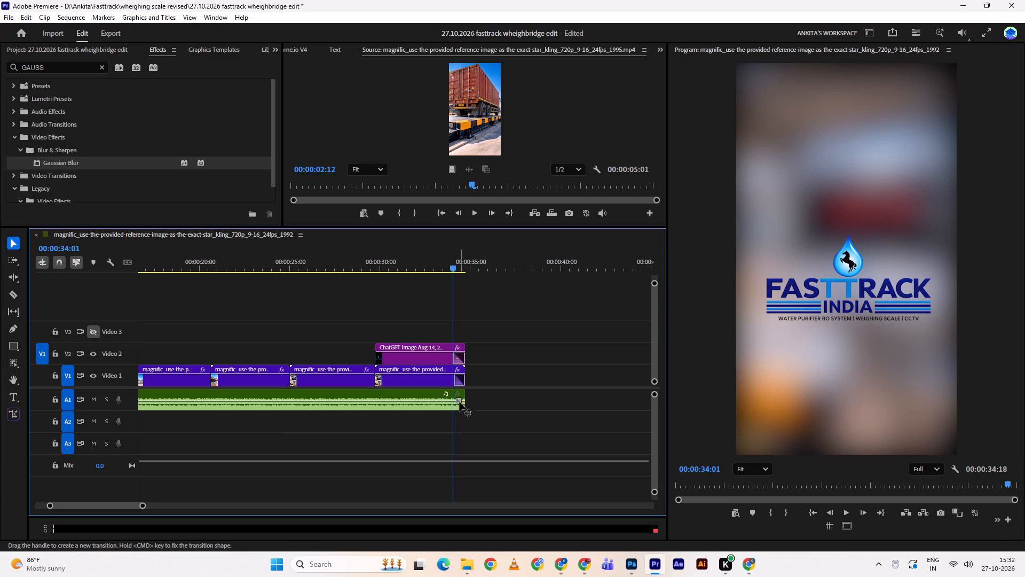
Add a fade-out to the end of the A1 music, starting earlier than the two video fades.
drag(454, 400, 448, 400)
key(ctrl+z)
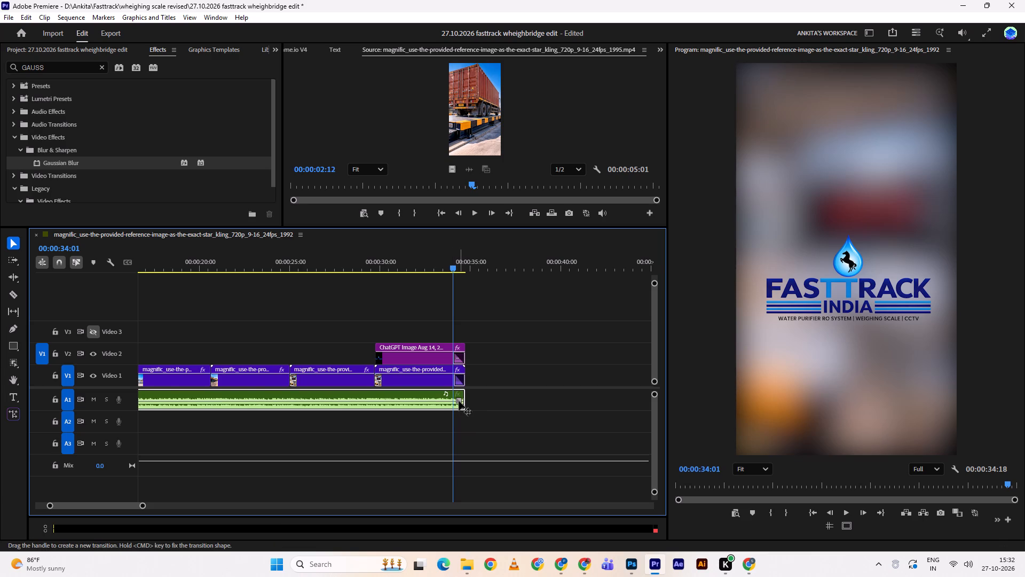
key(ctrl+z)
key(ctrl+shift+z)
drag(459, 401, 448, 399)
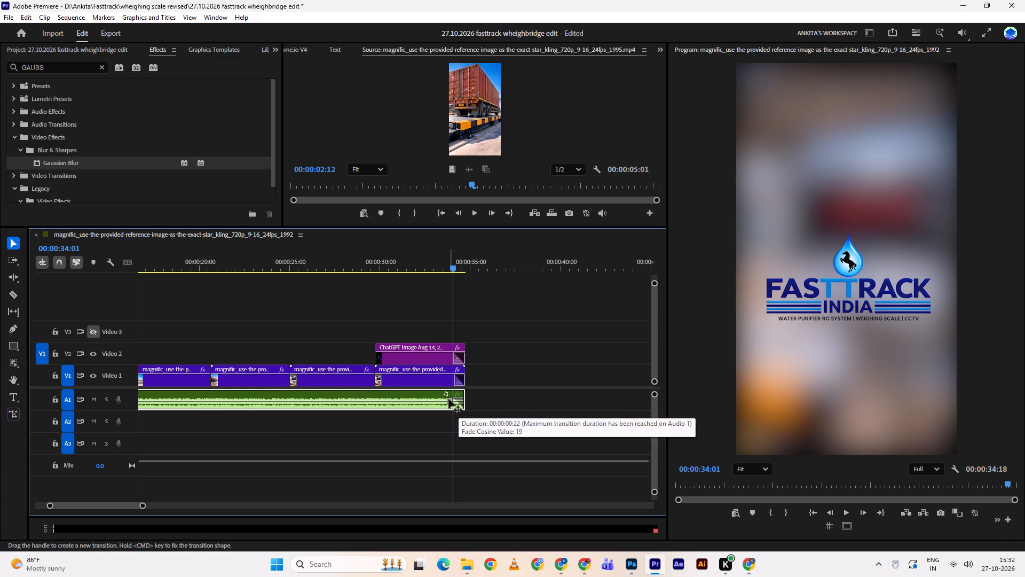
drag(448, 399, 432, 399)
Play back the closing fades and the change from the weighing display clip to the logo ending.
drag(451, 266, 436, 269)
key(space)
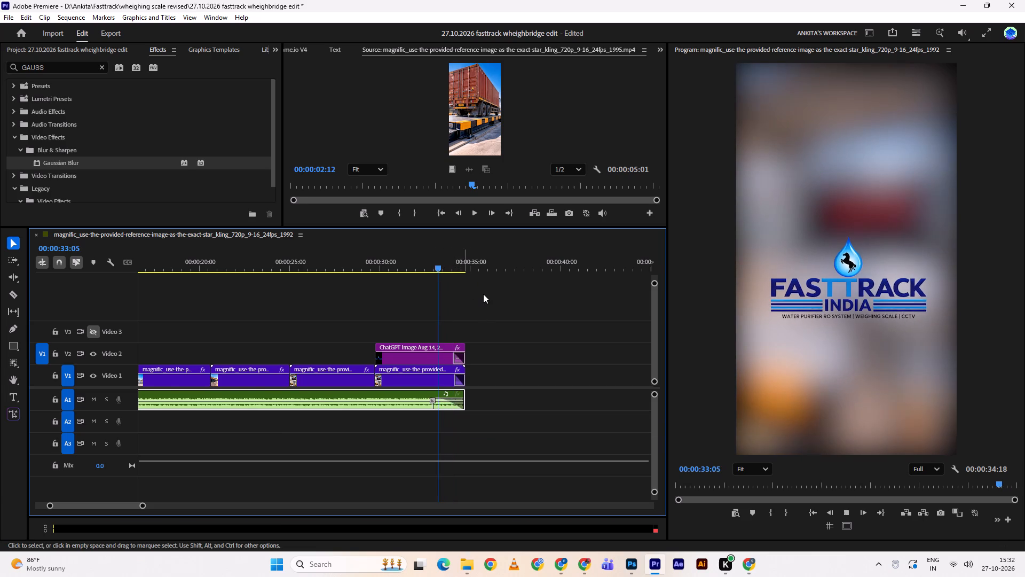
click(455, 262)
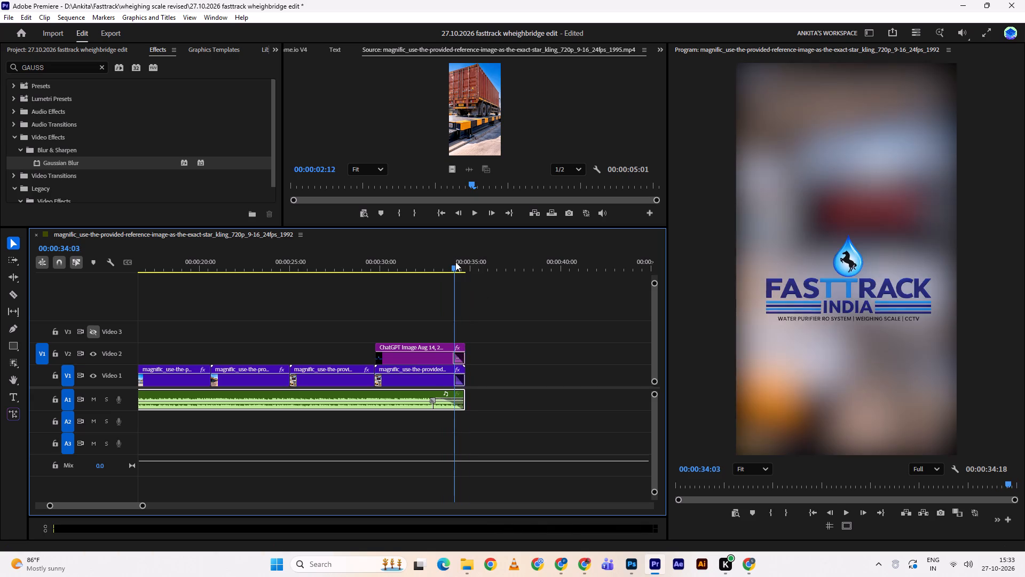
key(space)
drag(455, 262, 316, 278)
key(space)
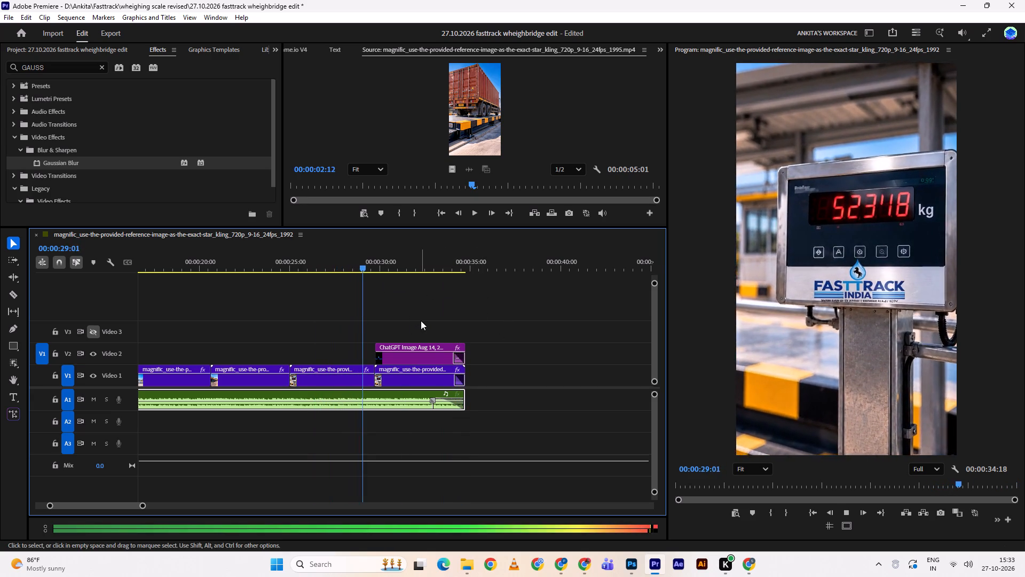
drag(397, 262, 387, 263)
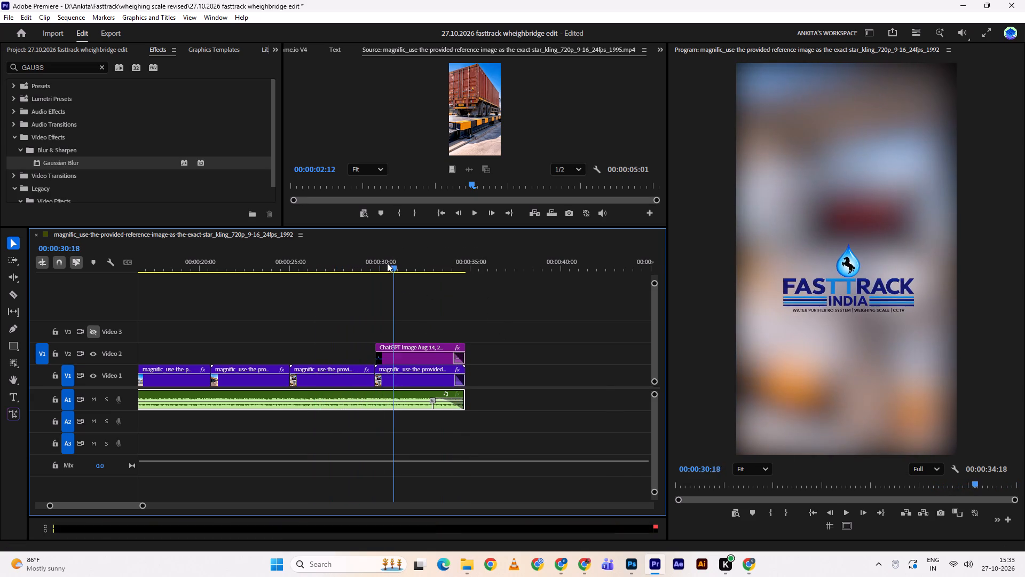
drag(387, 263, 373, 264)
Return the playhead to the start of the sequence at 00:00:00:00.
scroll(425, 304, up, 11)
alt+scroll(453, 322, down, 8)
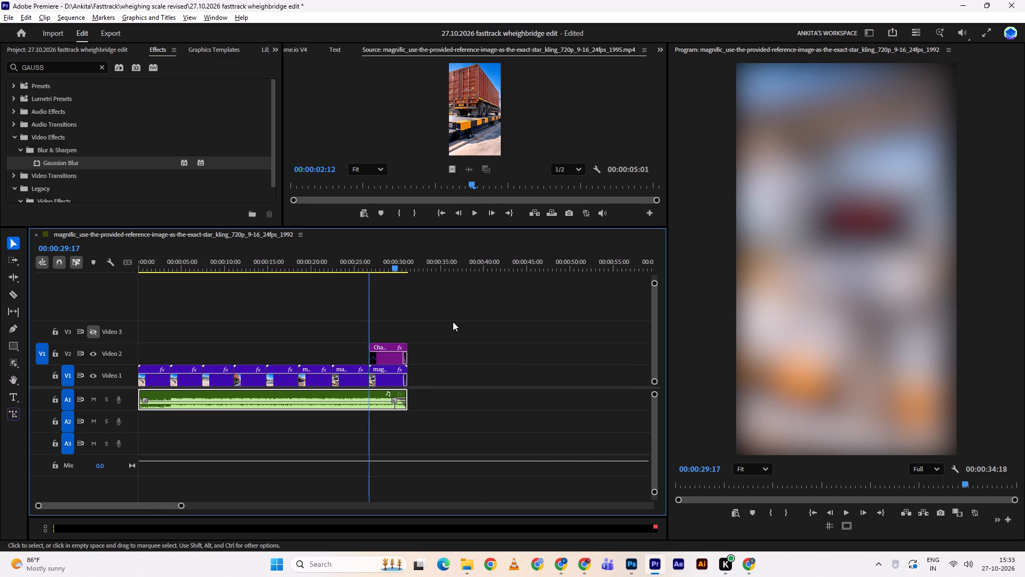
drag(356, 258, 43, 276)
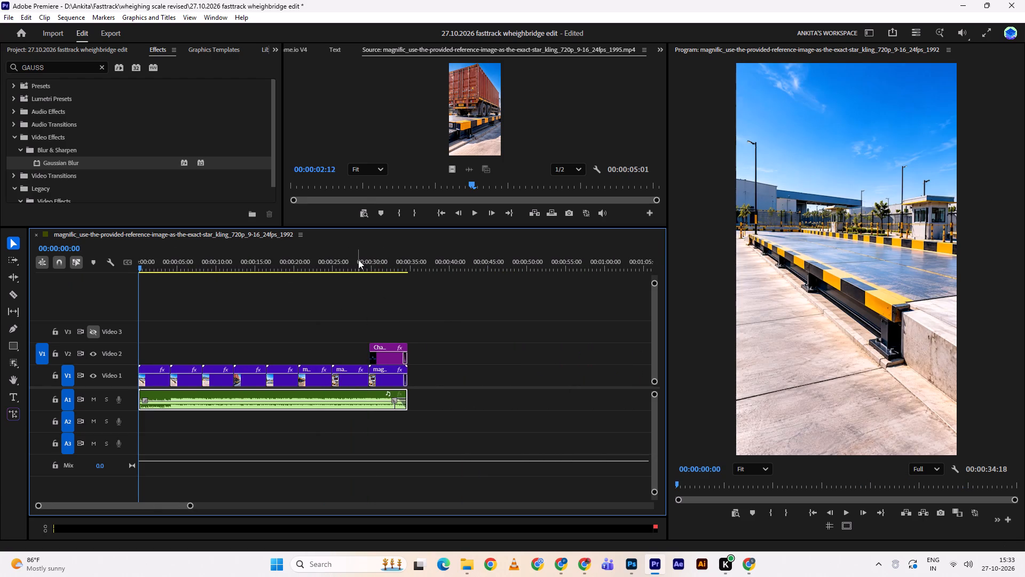
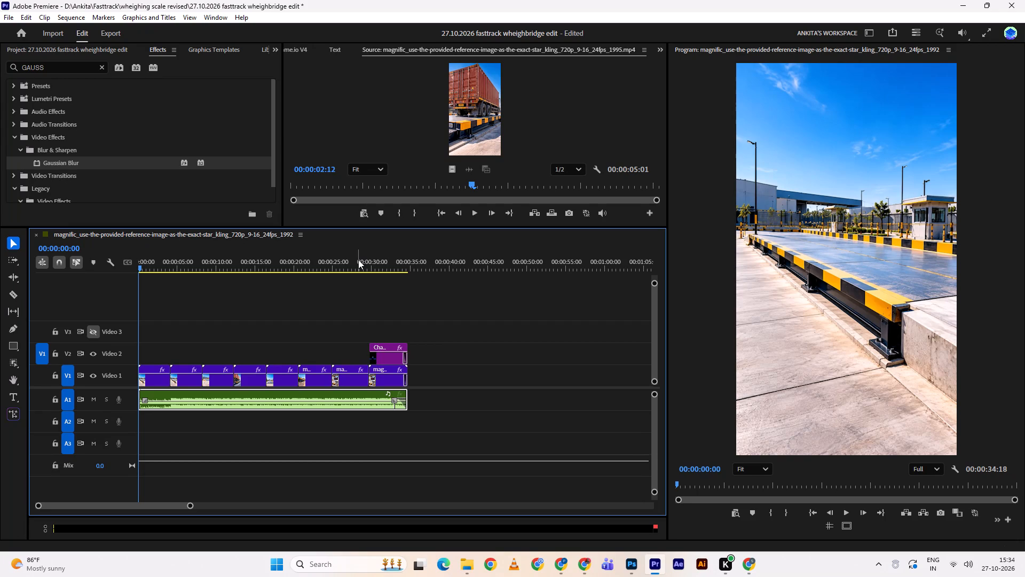
Play back the opening of the sequence from the first clip.
key(space)
key(space)
key(space)
key(space)
key(space)
key(space)
key(space)
key(space)
key(space)
key(space)
key(space)
key(space)
key(space)
key(space)
key(space)
key(space)
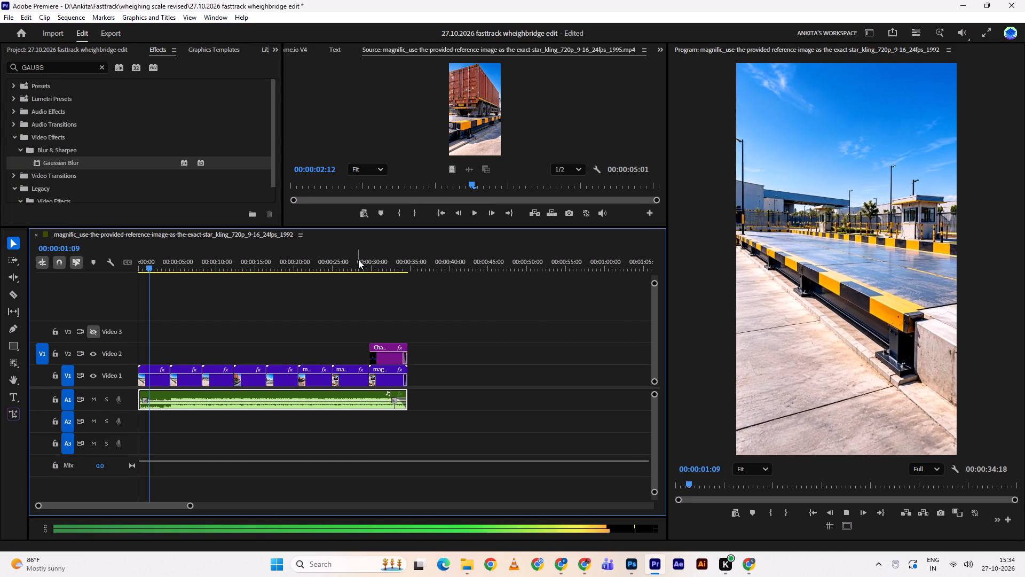
key(space)
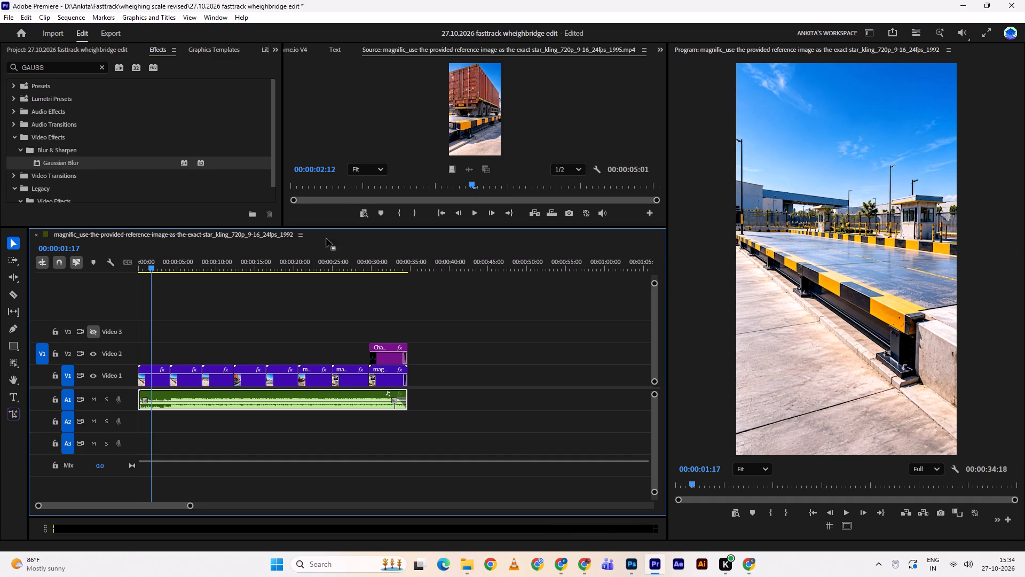
key(space)
click(243, 293)
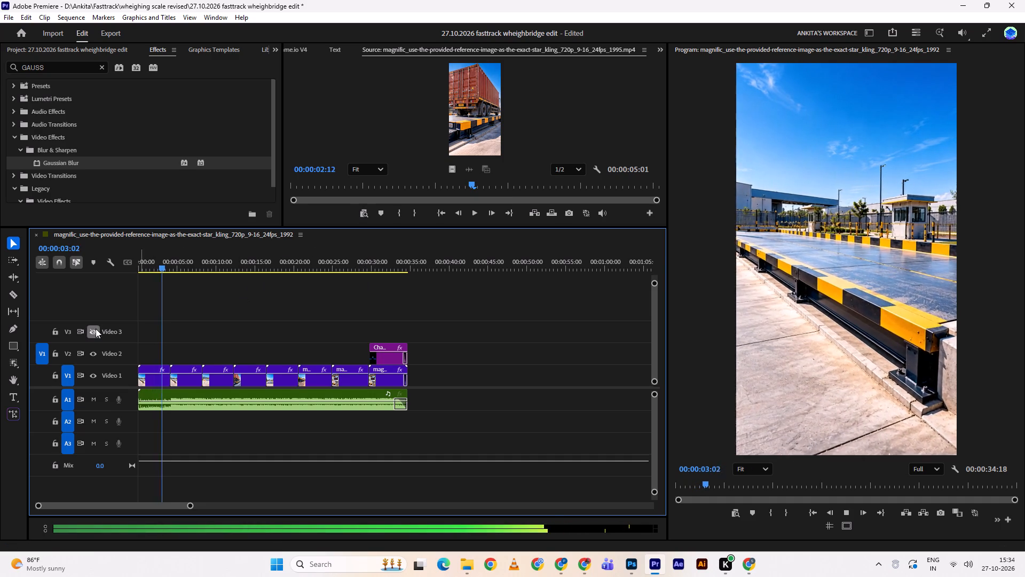
Turn the output of the Video 3 track back on.
click(96, 329)
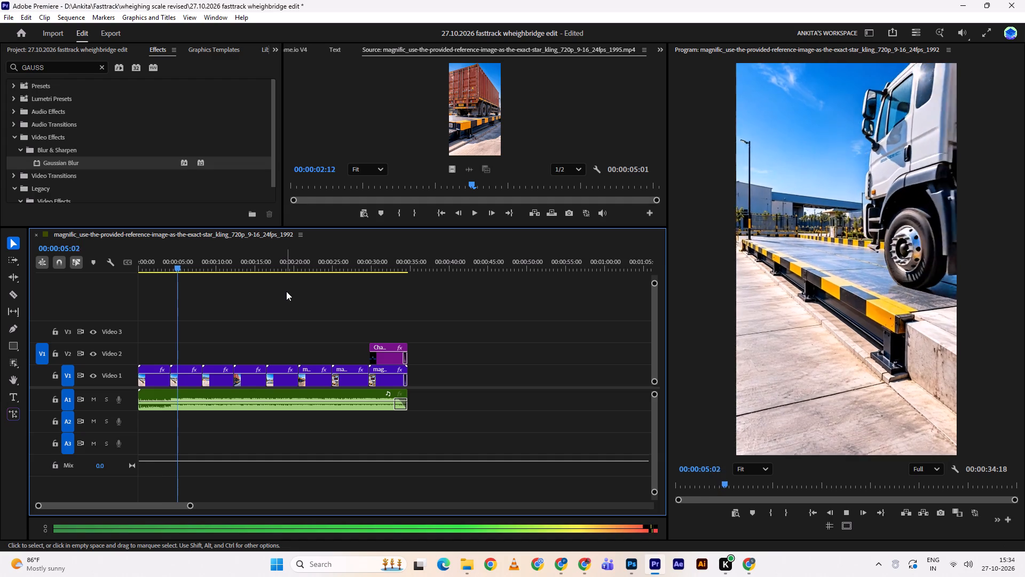
Trim the start of the second V1 clip to 00:00:04:16, close it up against the first clip, and extend its end to the third clip.
drag(180, 272, 169, 269)
click(169, 269)
drag(171, 263, 170, 263)
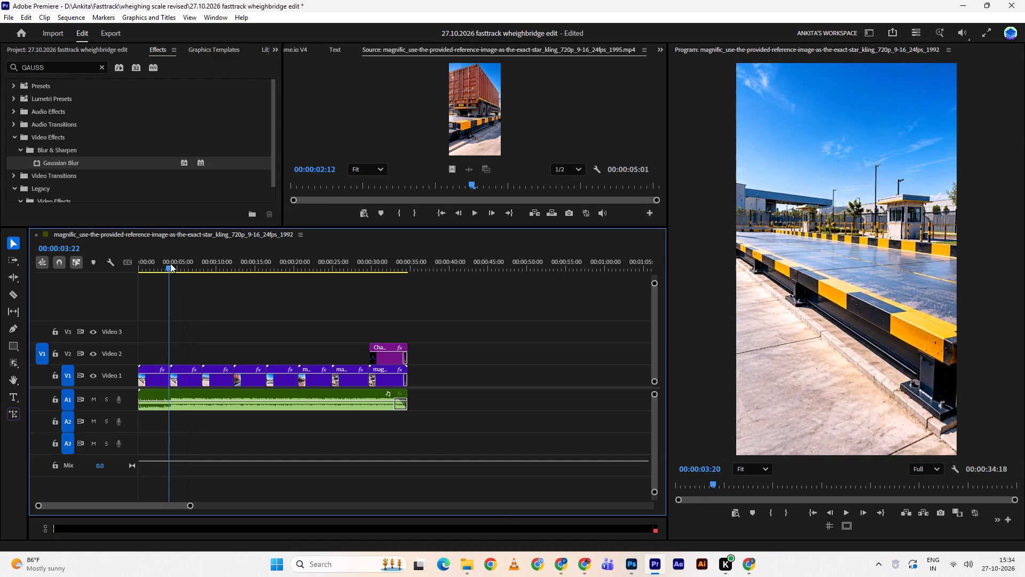
drag(170, 263, 176, 266)
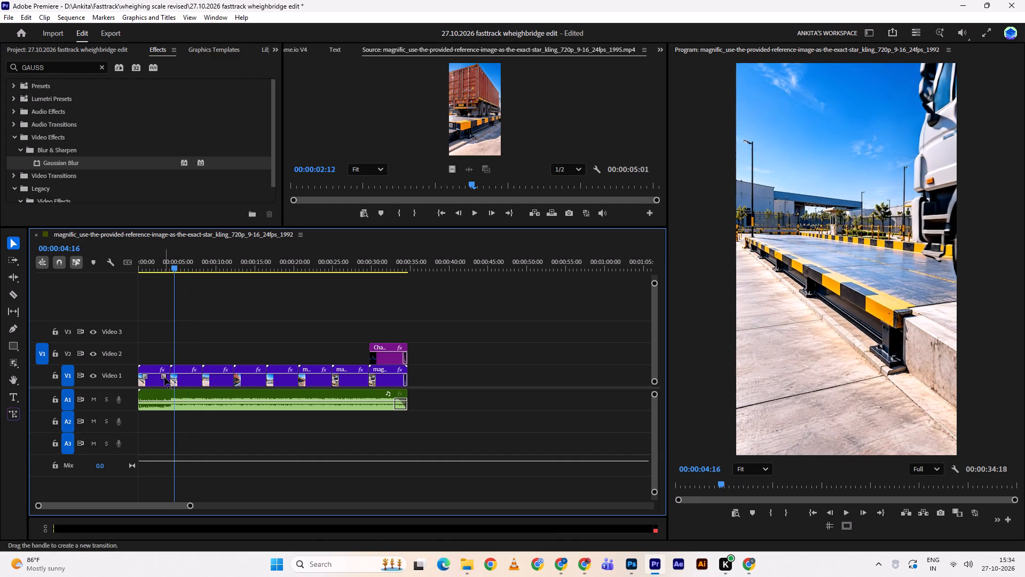
click(173, 366)
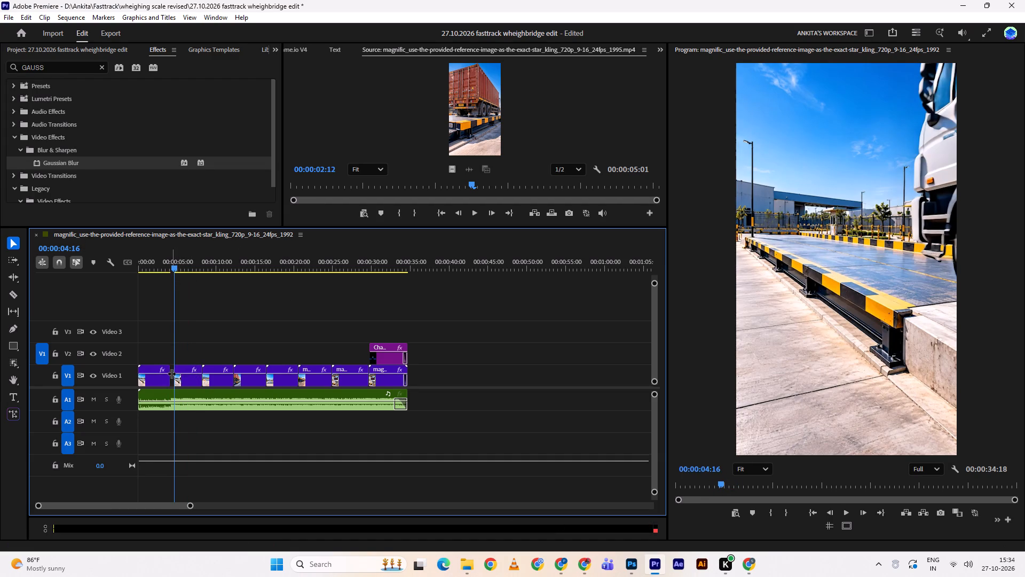
drag(184, 370, 179, 368)
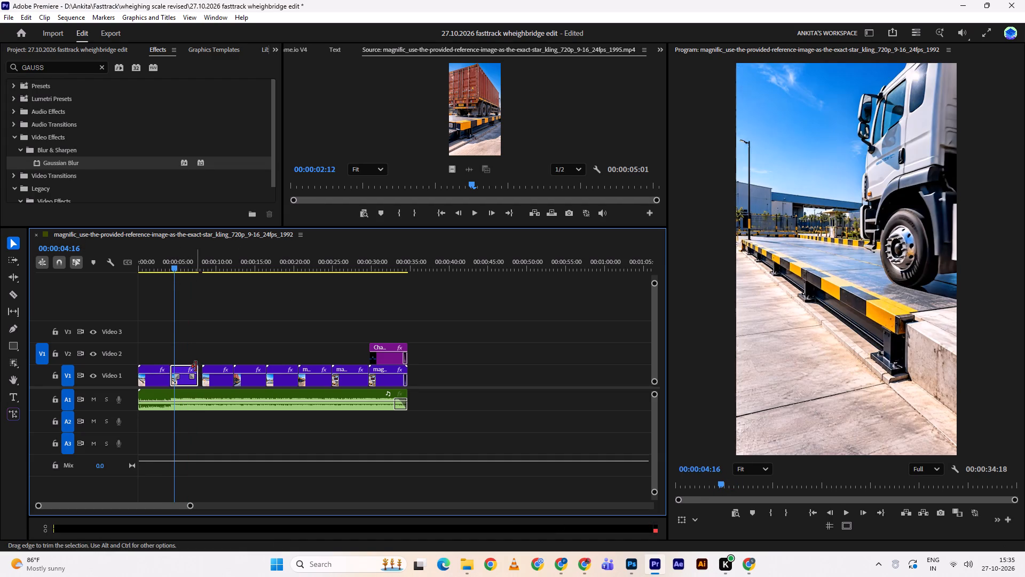
drag(197, 366, 202, 366)
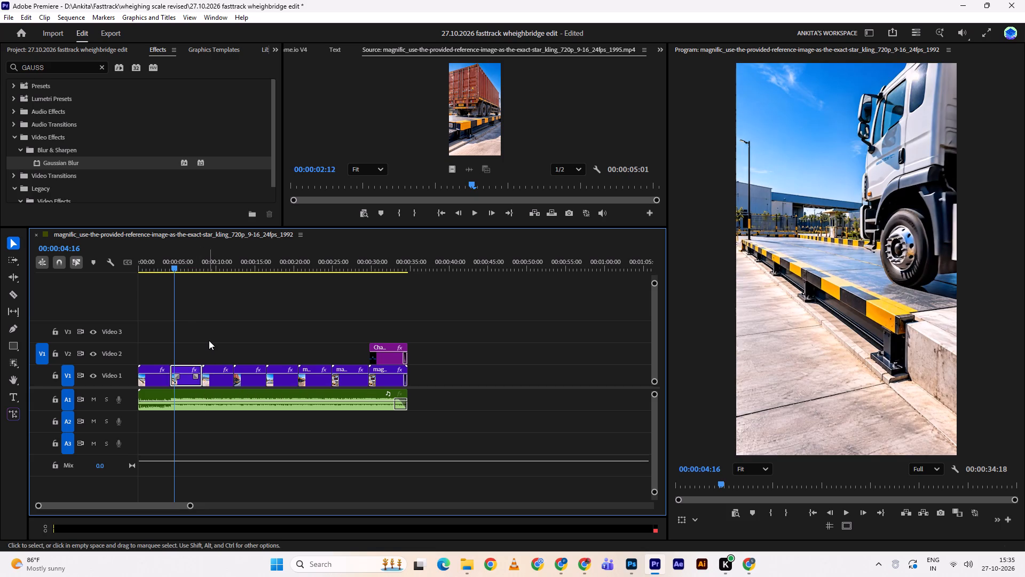
Play back the cut between the first two weighbridge clips and return the playhead to 00:00:00:00.
click(165, 267)
double_click(209, 304)
key(space)
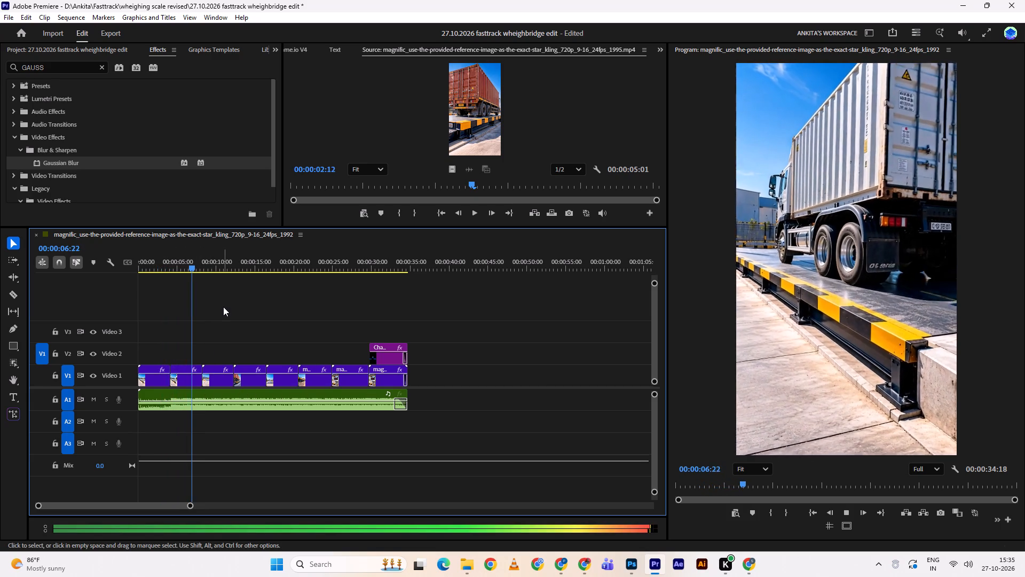
key(space)
drag(192, 259, 126, 254)
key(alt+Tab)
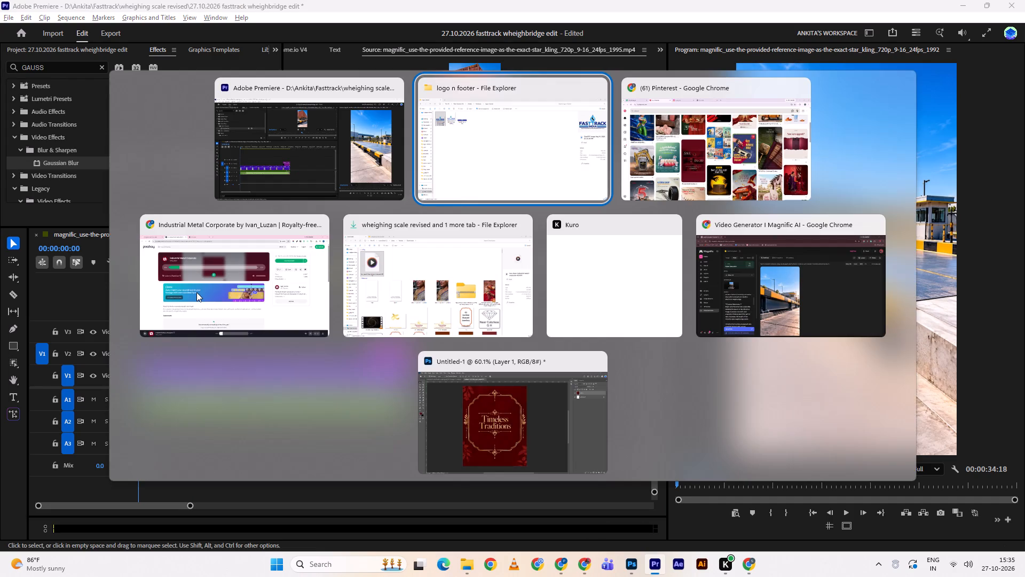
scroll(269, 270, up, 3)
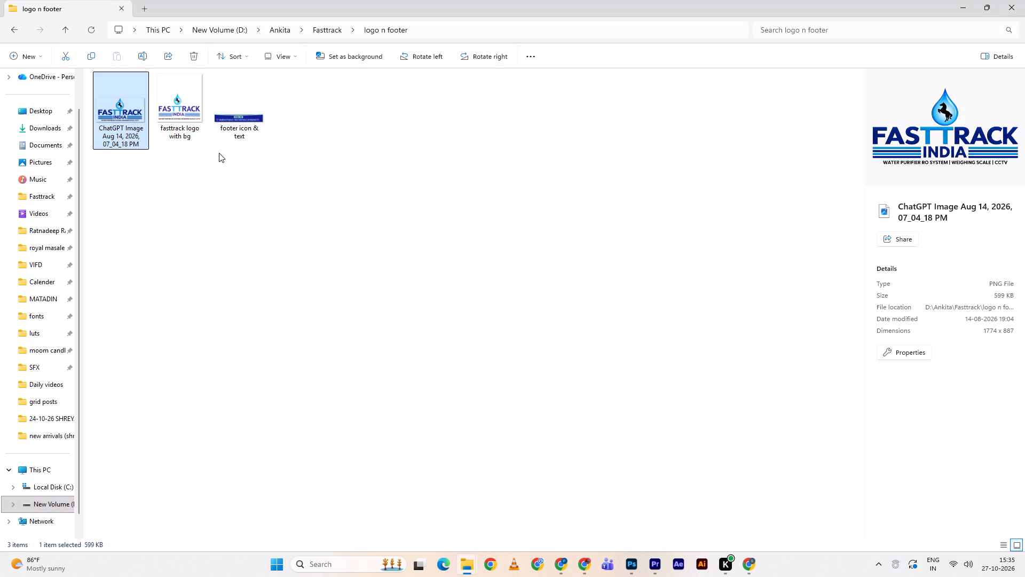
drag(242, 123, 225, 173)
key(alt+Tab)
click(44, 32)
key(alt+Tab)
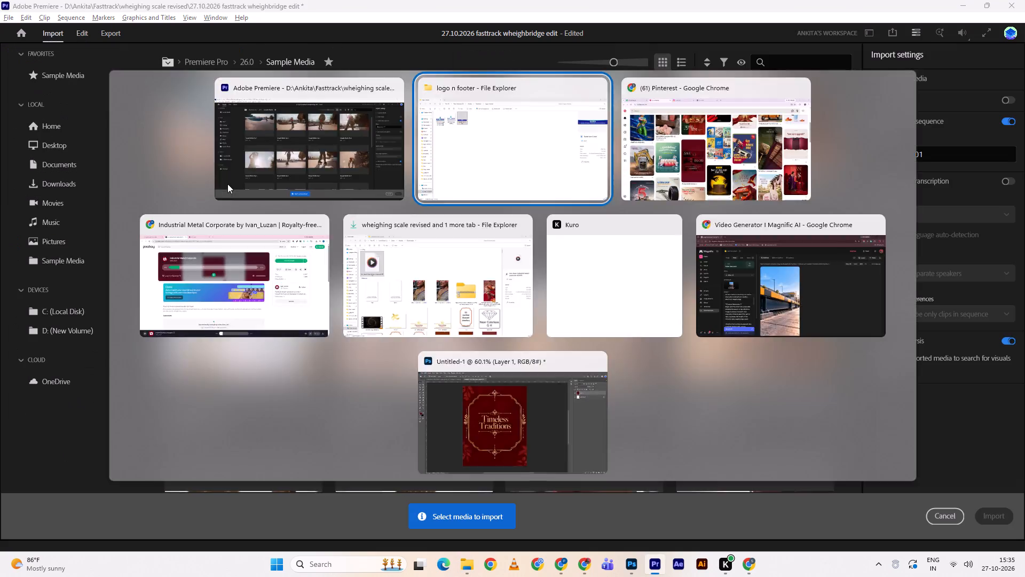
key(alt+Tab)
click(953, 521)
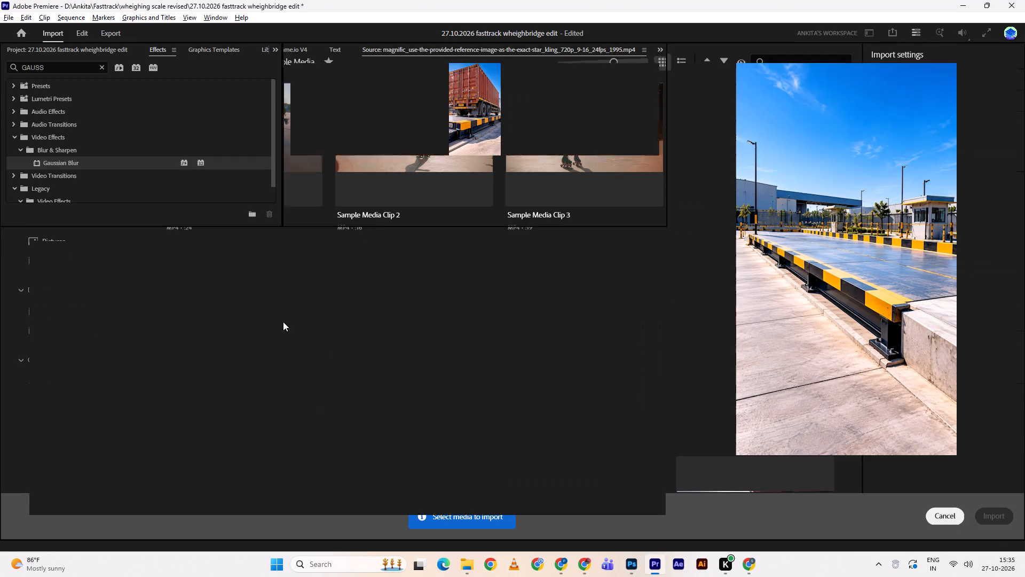
Import the "footer icon & text" image from the "logo n footer" folder into the Premiere project.
click(102, 46)
key(alt+Tab)
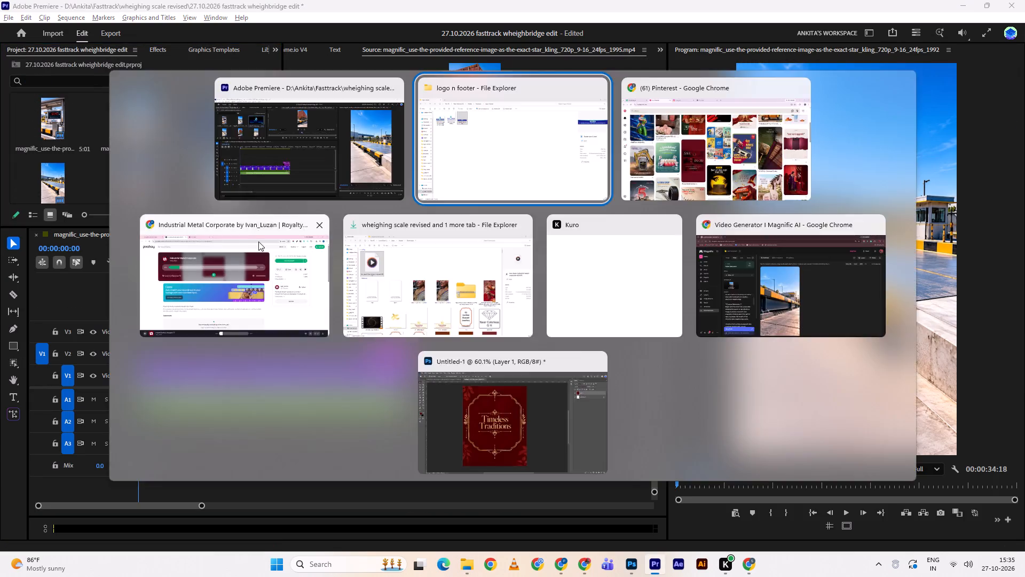
drag(237, 115, 246, 193)
key(alt+Tab)
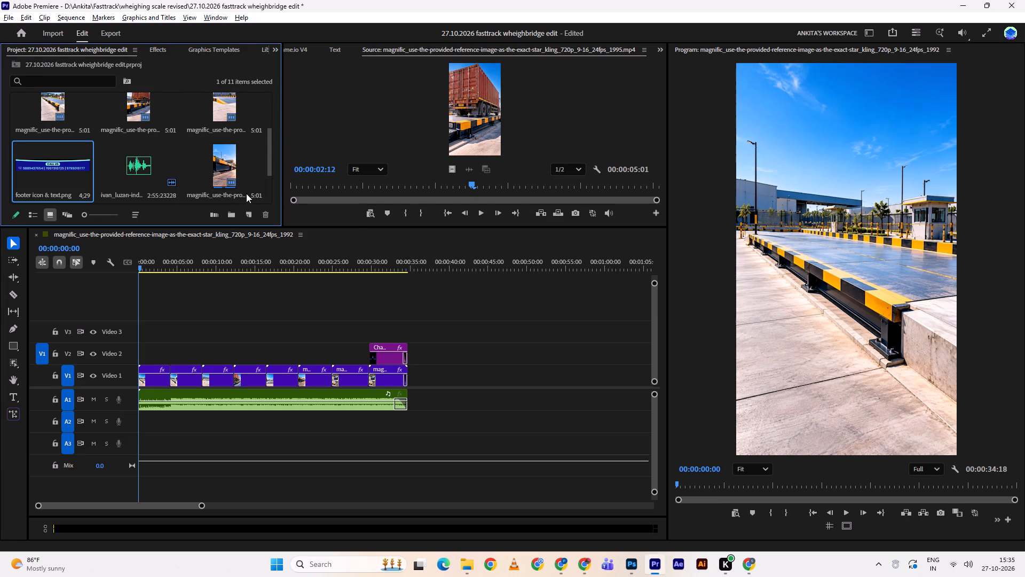
Place the footer image on V3 at 00:00:00:00 and extend it to the end of the sequence.
drag(67, 158, 151, 328)
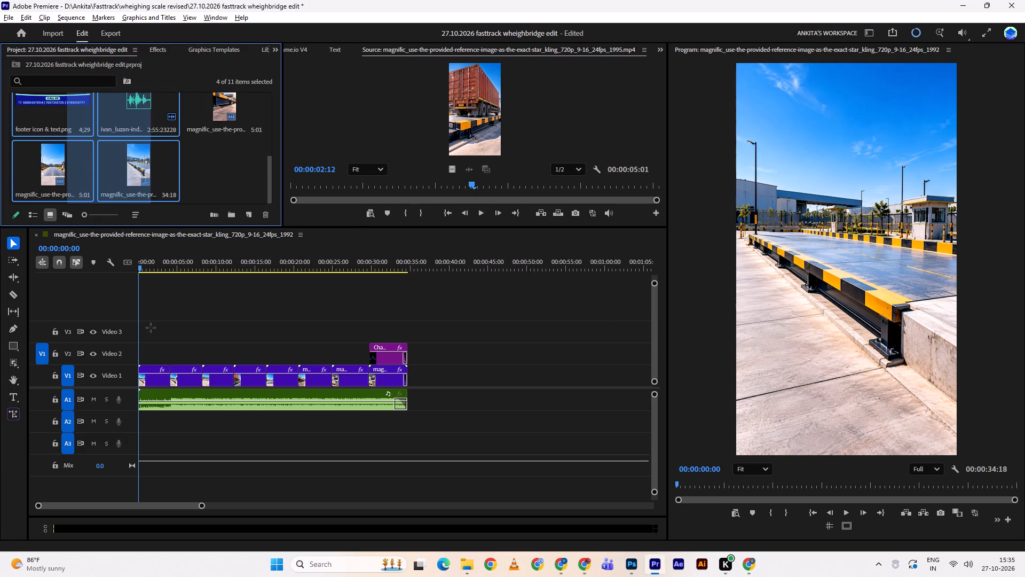
drag(151, 328, 151, 332)
click(236, 177)
scroll(234, 178, up, 3)
scroll(94, 180, down, 2)
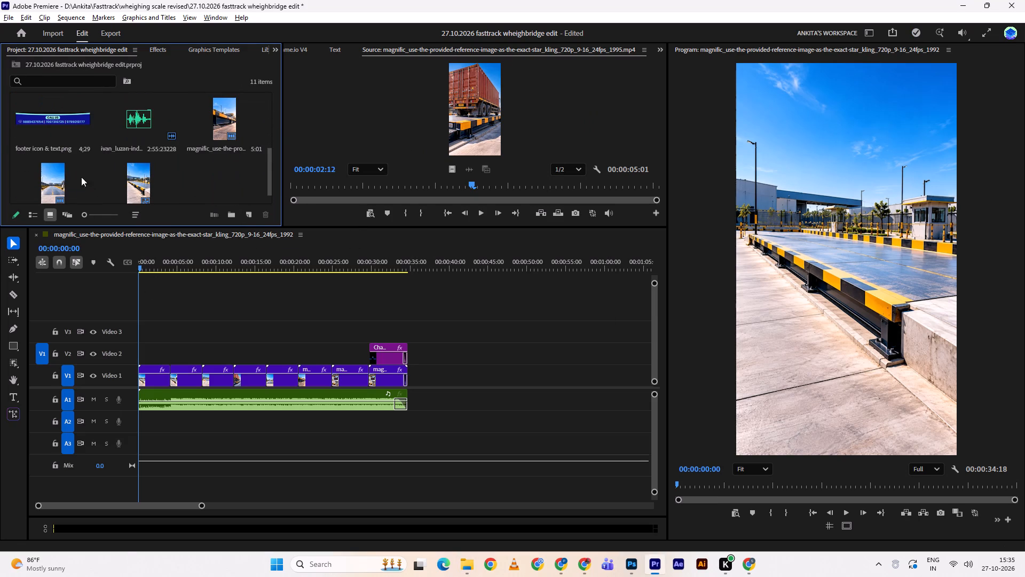
drag(46, 118, 138, 325)
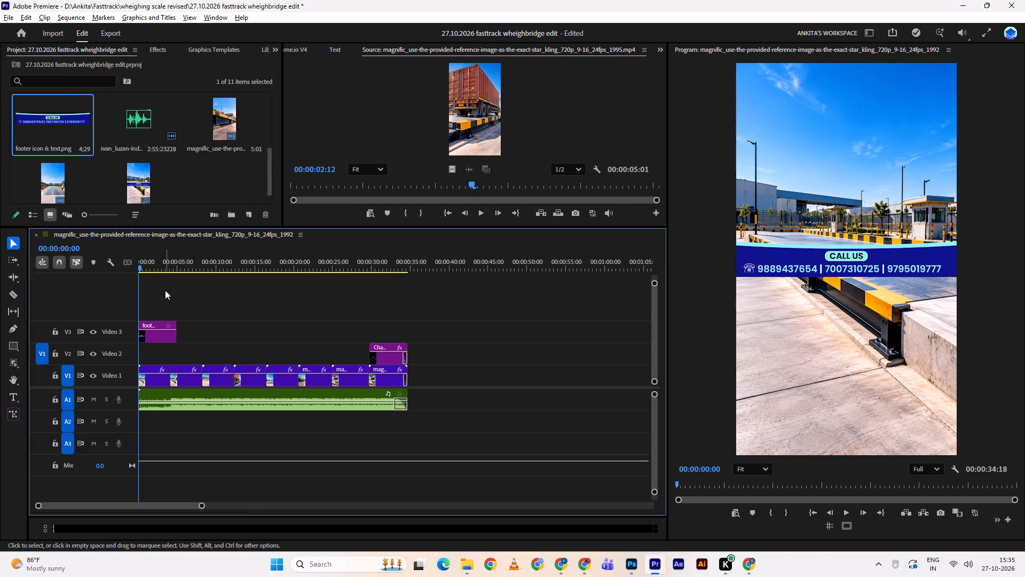
drag(179, 335, 412, 354)
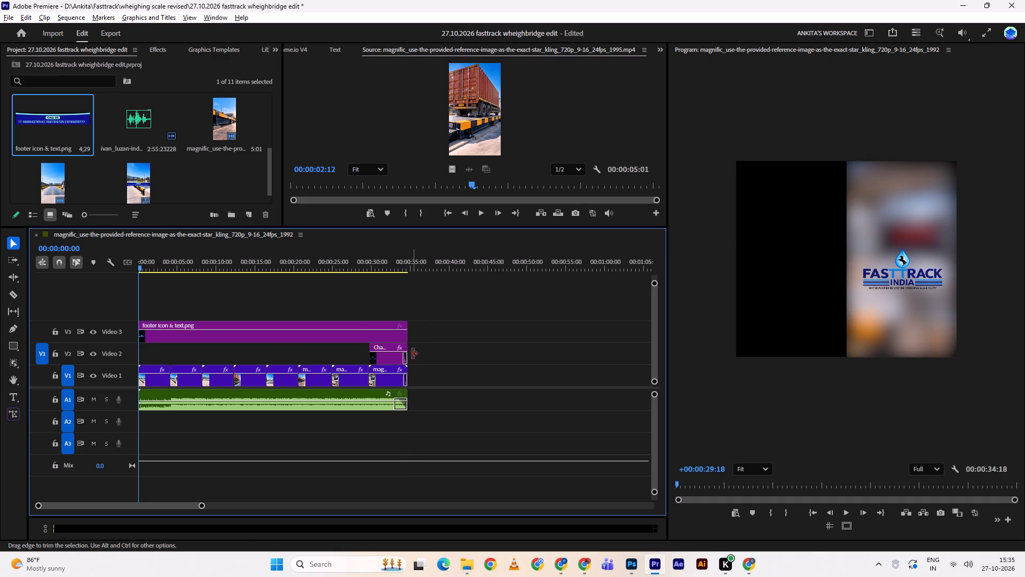
Lower the footer image's vertical position so the banner sits flush with the bottom edge of the video frame.
click(370, 336)
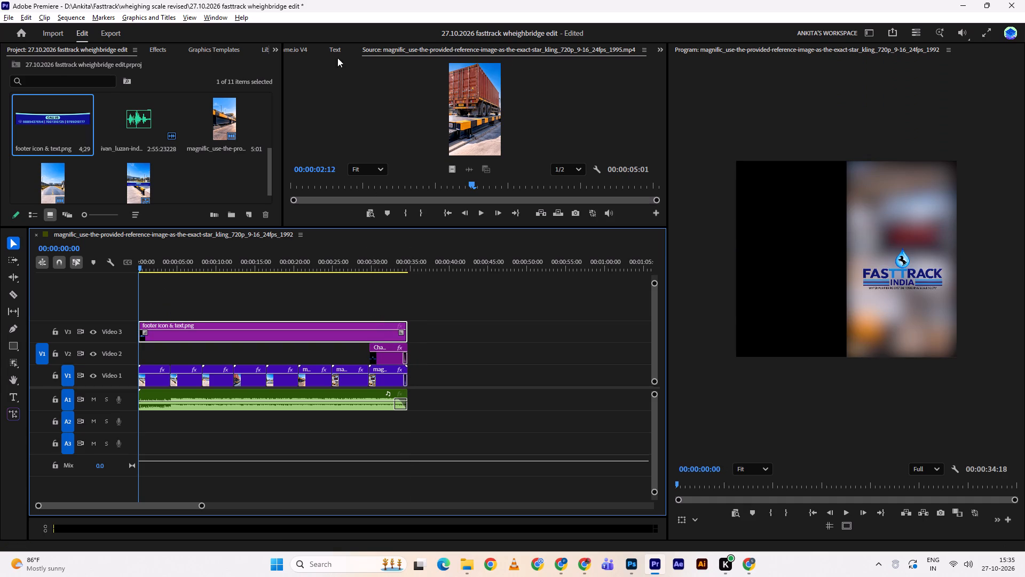
click(318, 52)
click(298, 50)
double_click(290, 51)
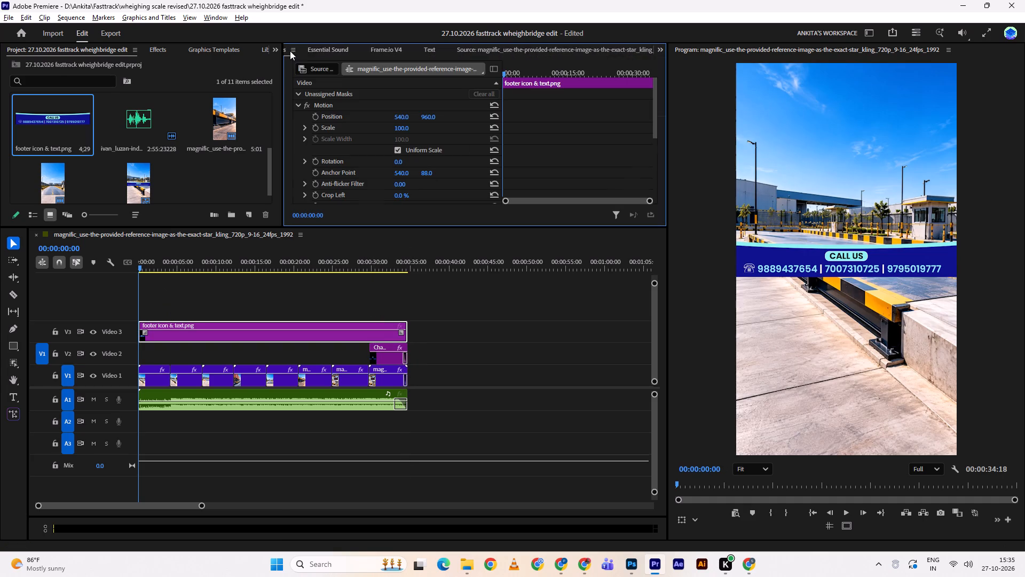
drag(429, 118, 708, 122)
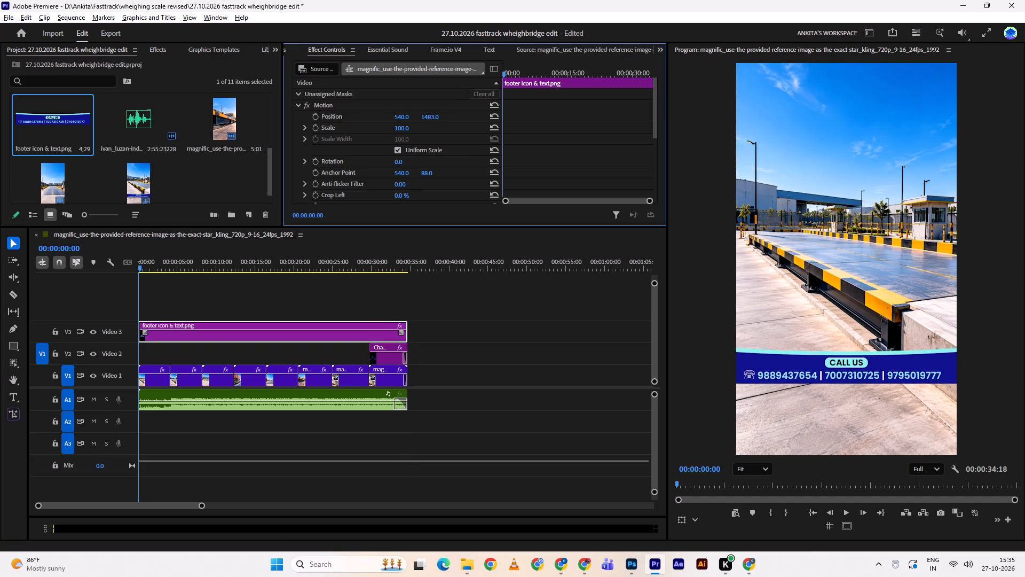
drag(708, 122, 895, 112)
Play back the sequence from the start to check the footer banner over the clips.
key(space)
click(360, 287)
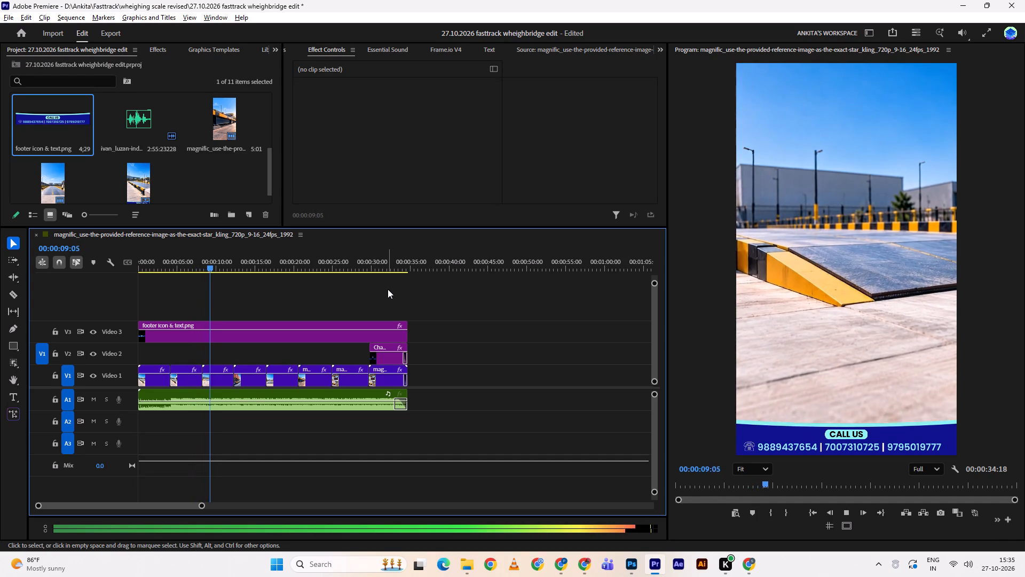
Set the volume level of the A1 music clip to -5.0 dB while the sequence plays.
click(339, 402)
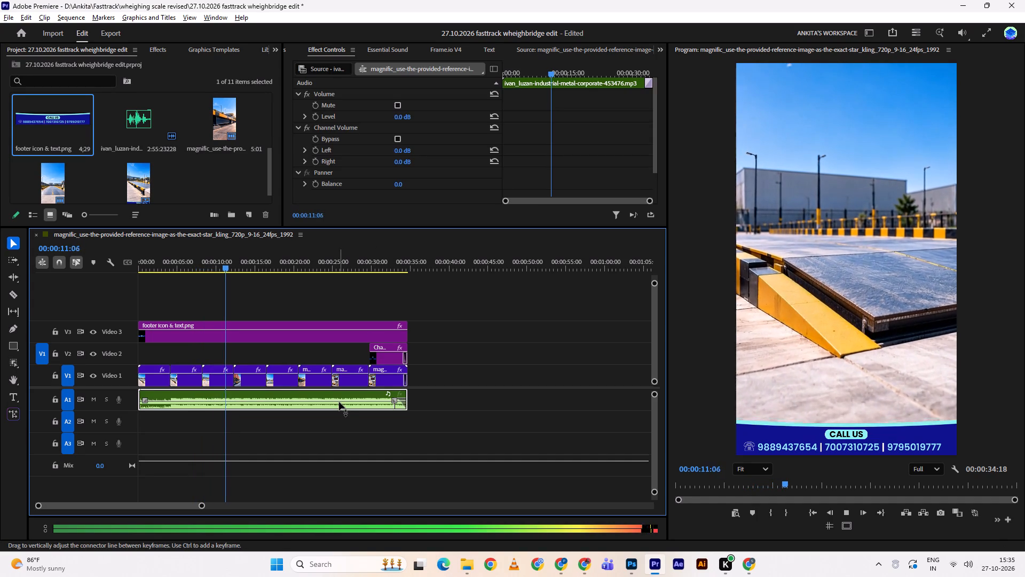
drag(399, 117, 386, 118)
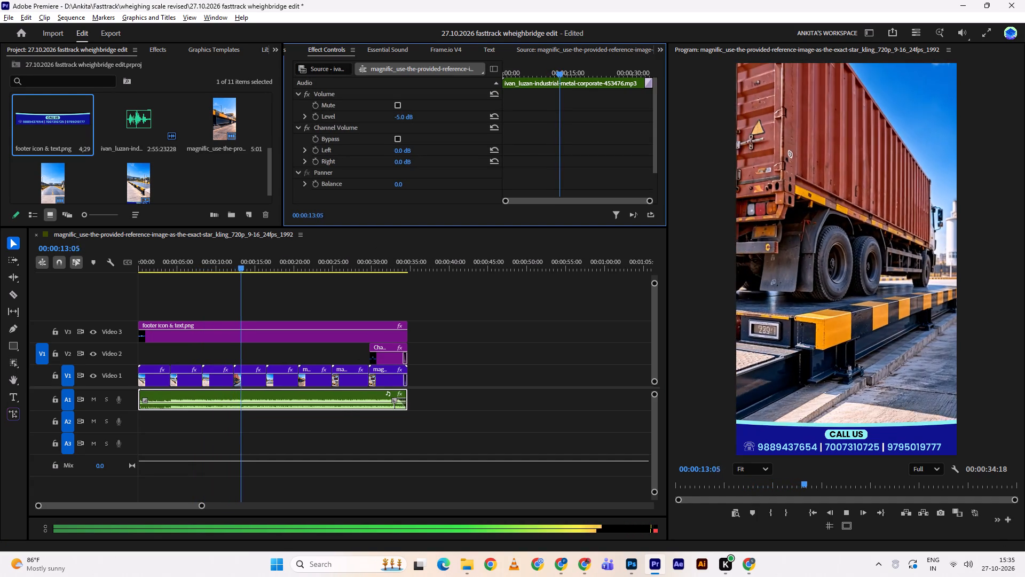
drag(386, 118, 383, 116)
click(969, 570)
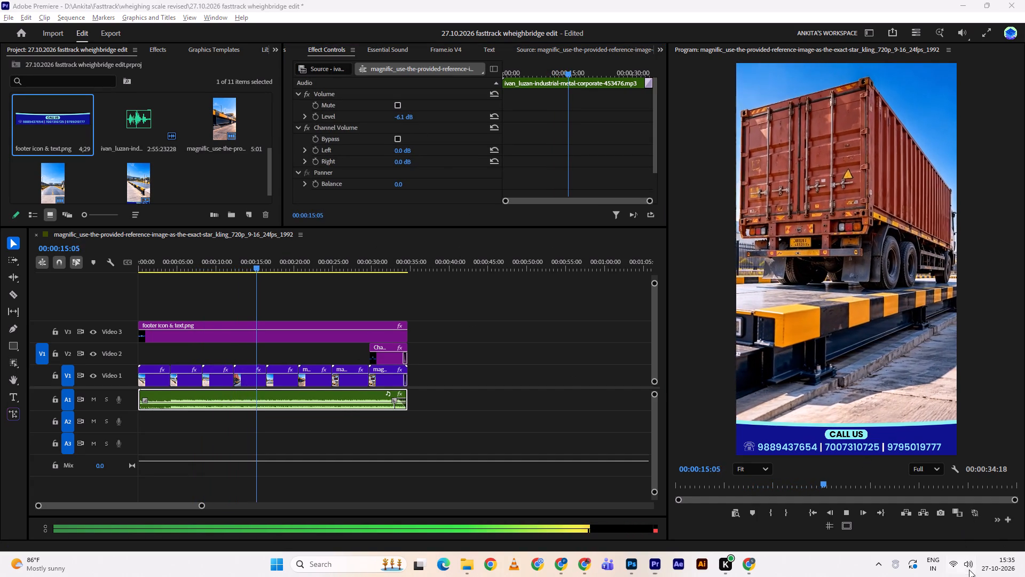
click(409, 120)
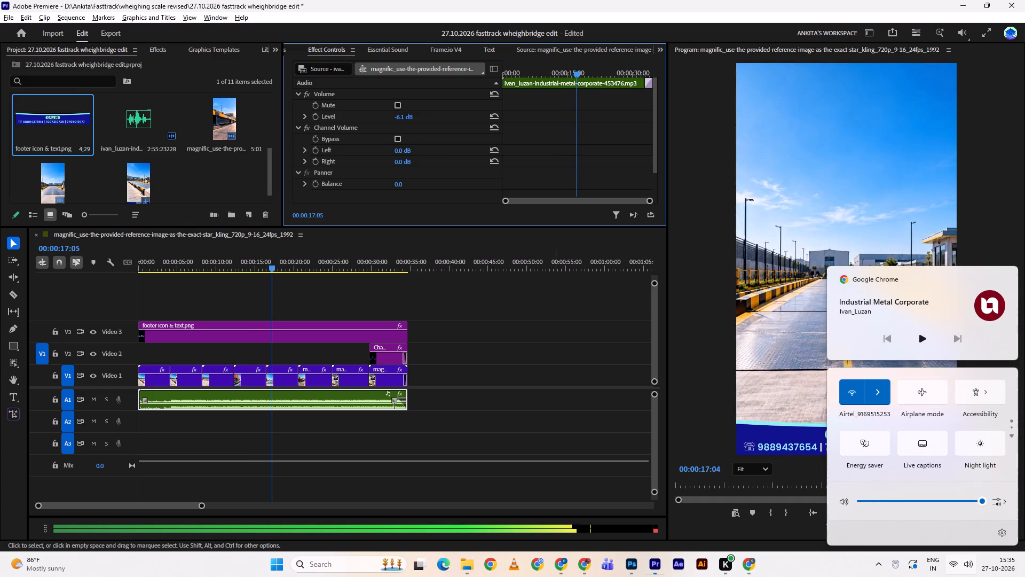
drag(410, 115, 411, 115)
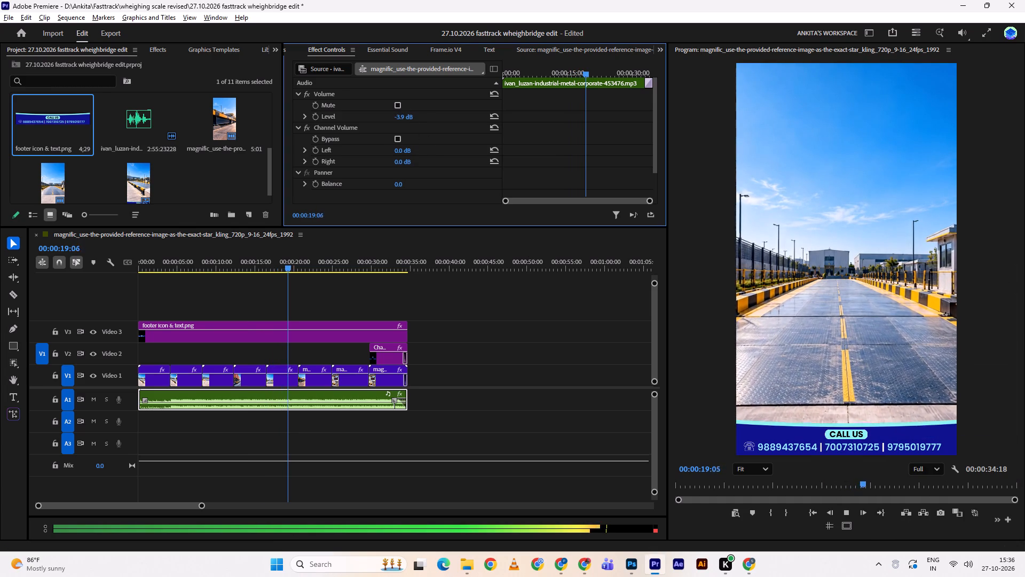
drag(411, 115, 405, 112)
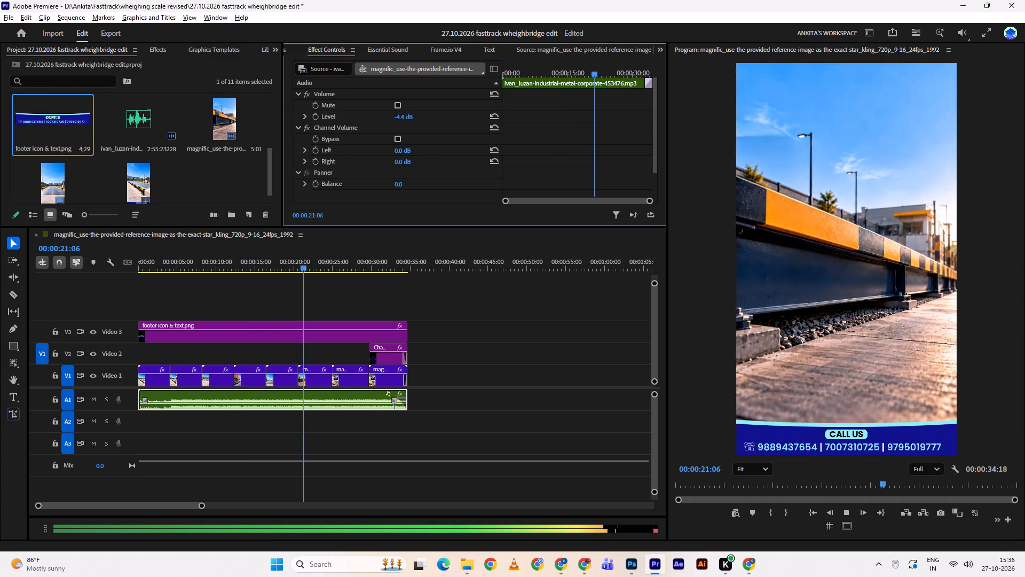
drag(405, 112, 400, 110)
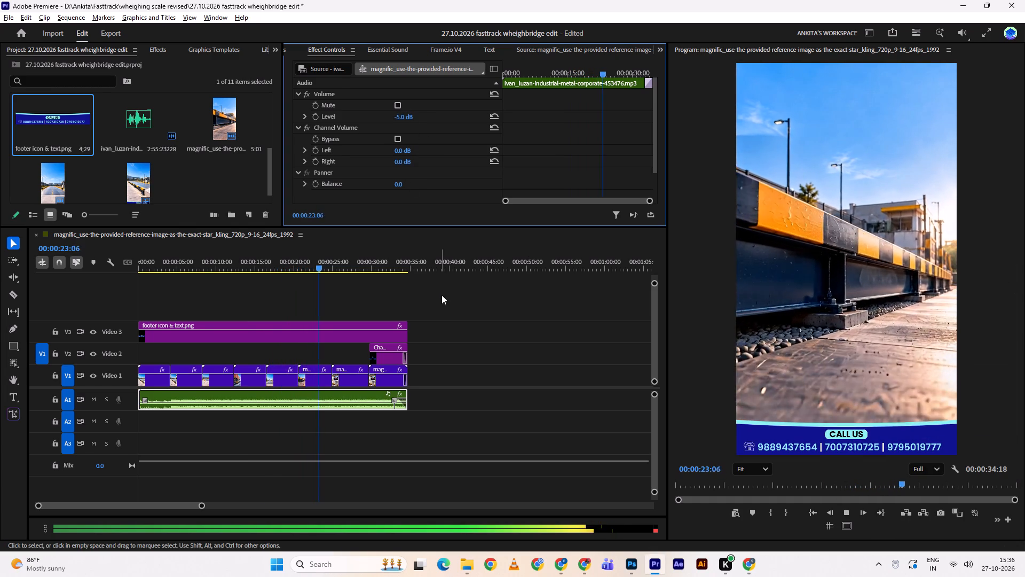
click(448, 297)
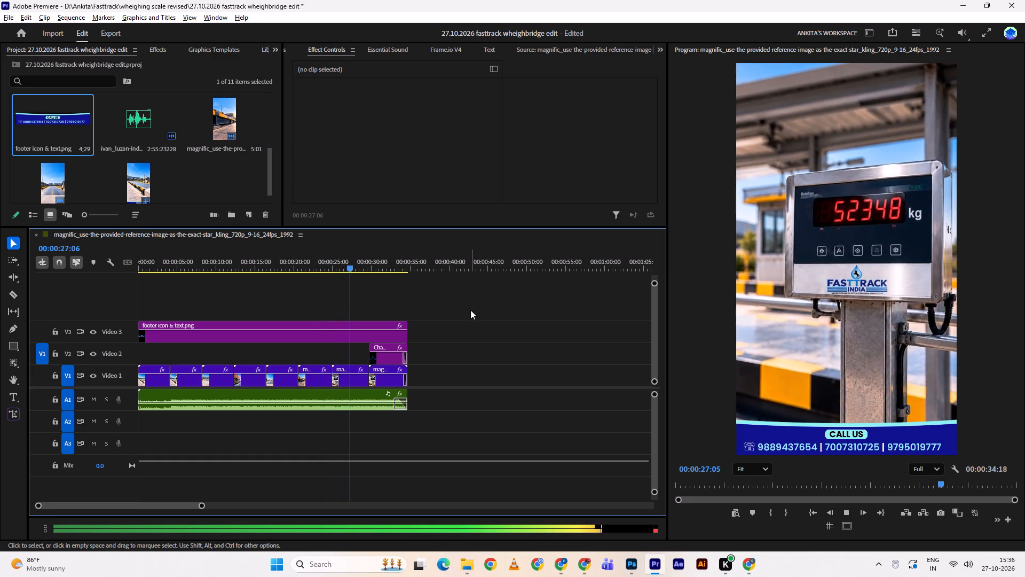
Extend the start of the V2 logo image slightly earlier to line up with the blurred background clip on V1.
click(369, 348)
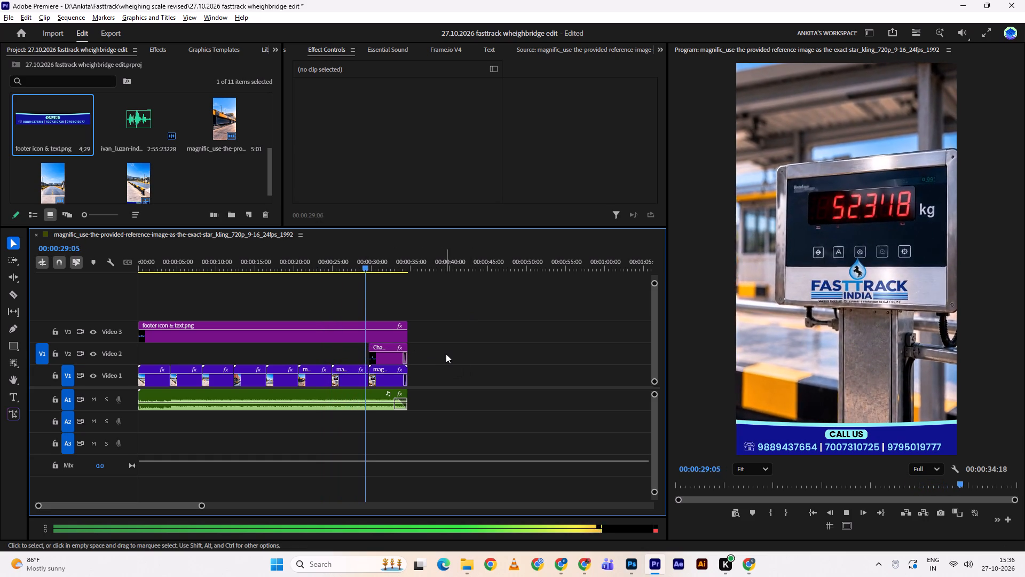
click(446, 354)
Play back the change from the weighing display clip to the logo ending and bring the playhead back to 00:00:29:17.
drag(368, 266, 363, 263)
click(363, 263)
key(space)
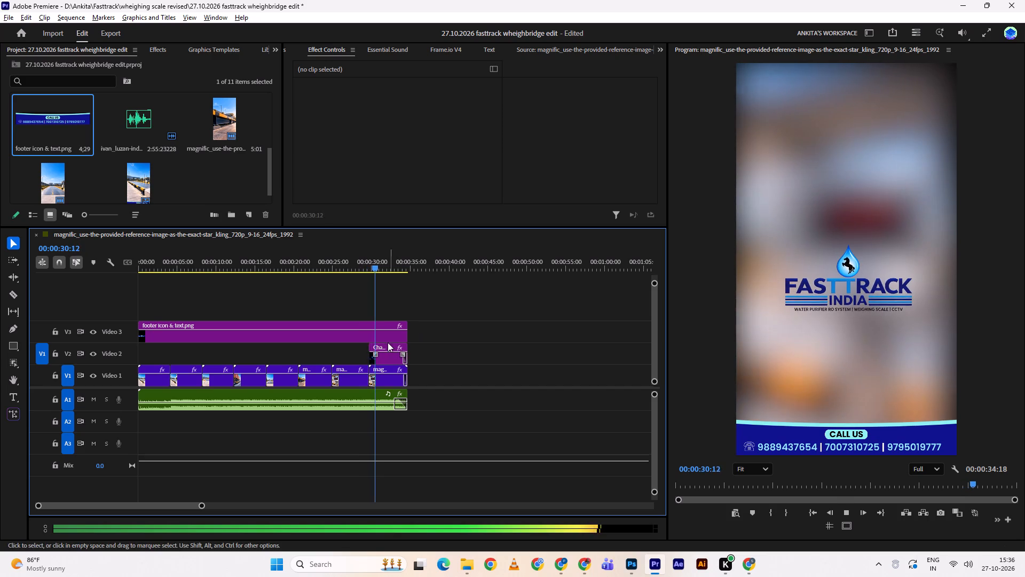
key(space)
drag(378, 261, 370, 257)
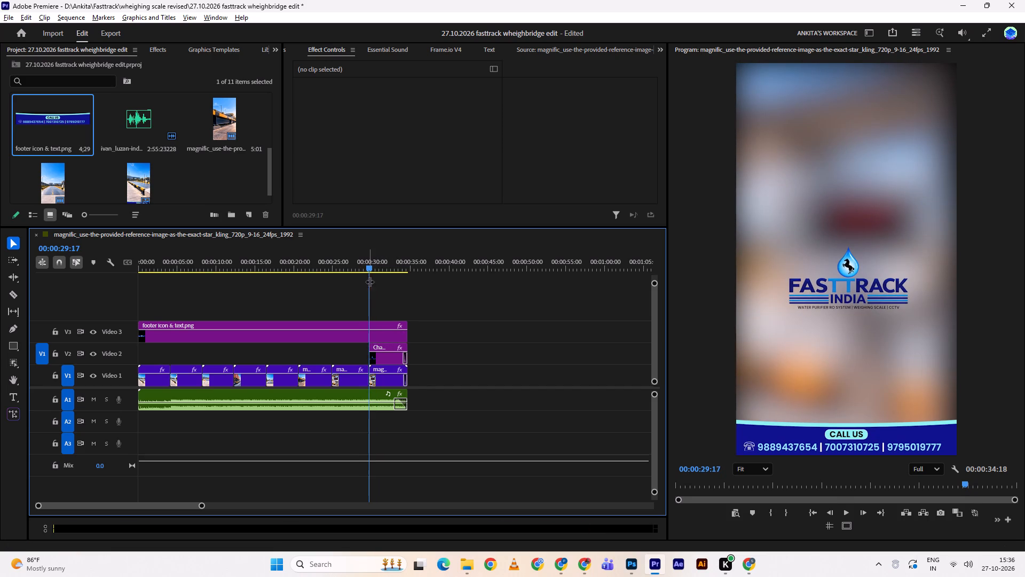
Play back the logo ending over the blurred background and return the playhead to the start of the sequence.
click(370, 346)
click(460, 318)
key(space)
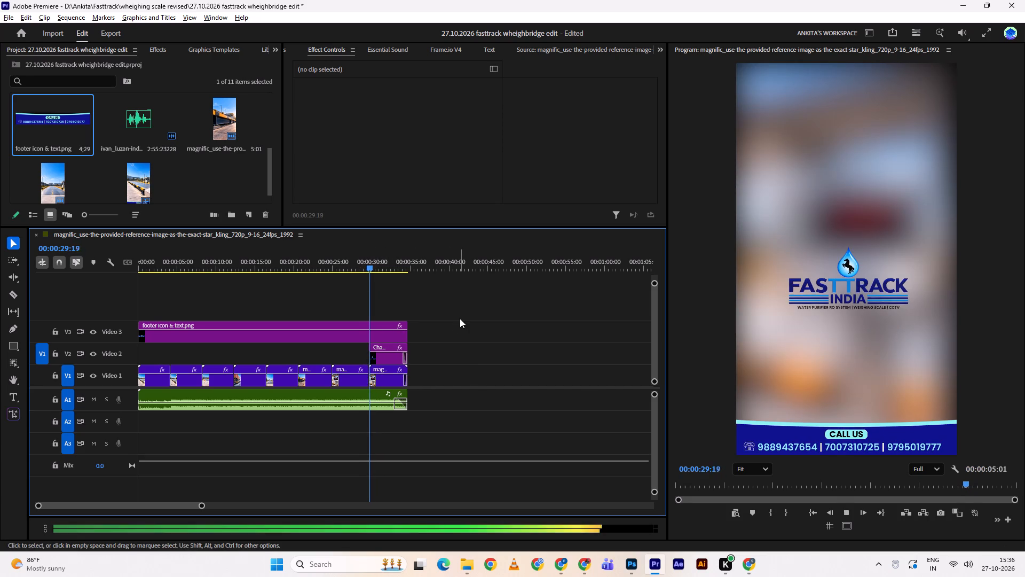
click(364, 260)
key(space)
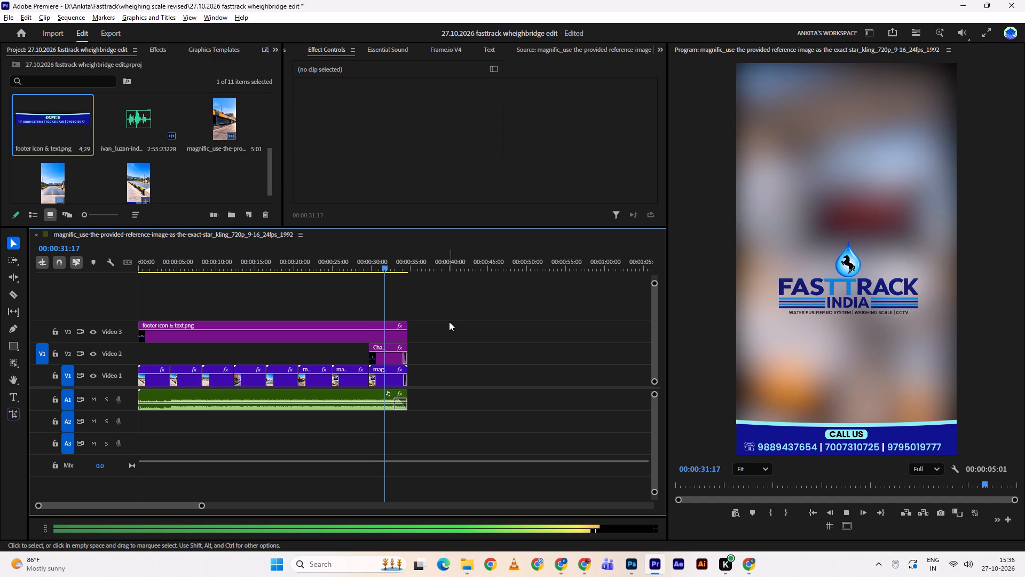
click(391, 271)
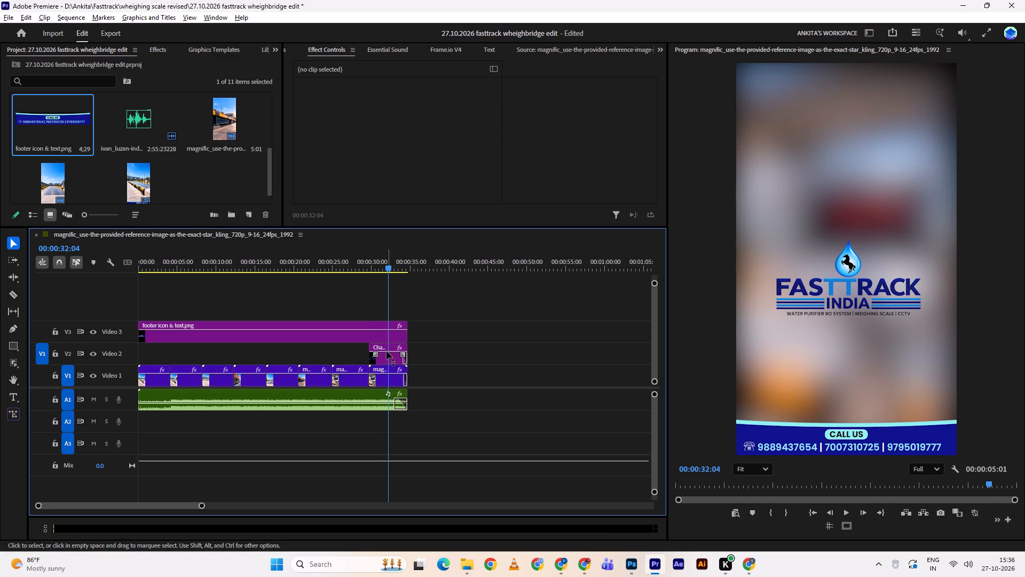
drag(183, 254, 109, 259)
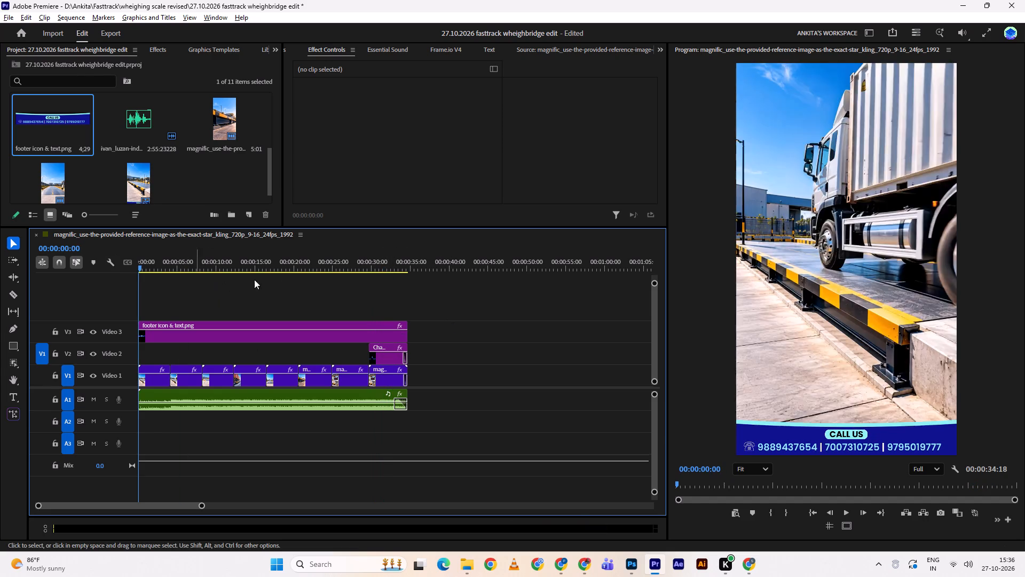
key(alt+Tab)
key(alt+Tab)
key(alt+Tab)
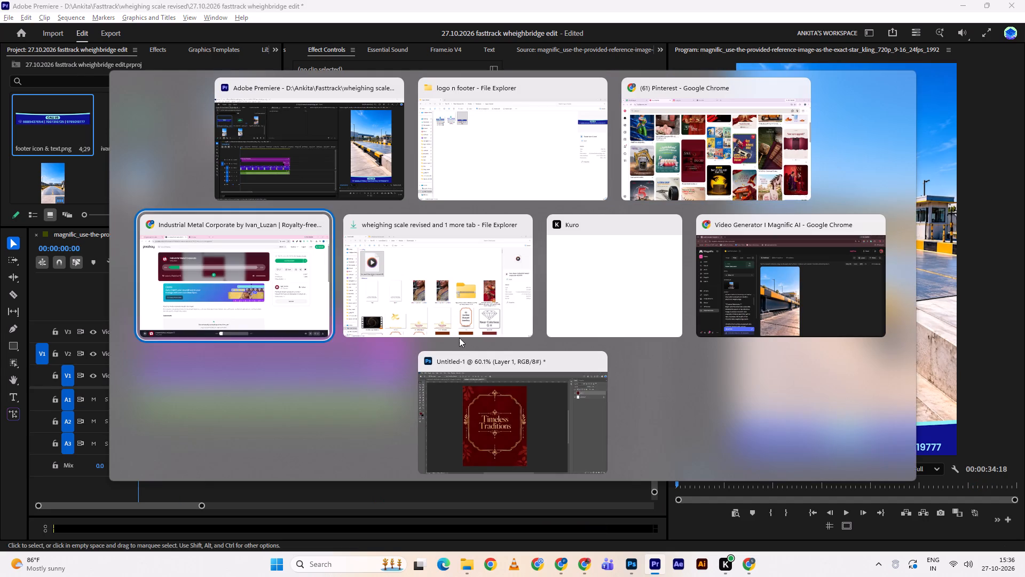
key(alt+Tab)
key(alt+Tab)
key(alt+Tab)
key(alt+Tab)
key(alt+Tab)
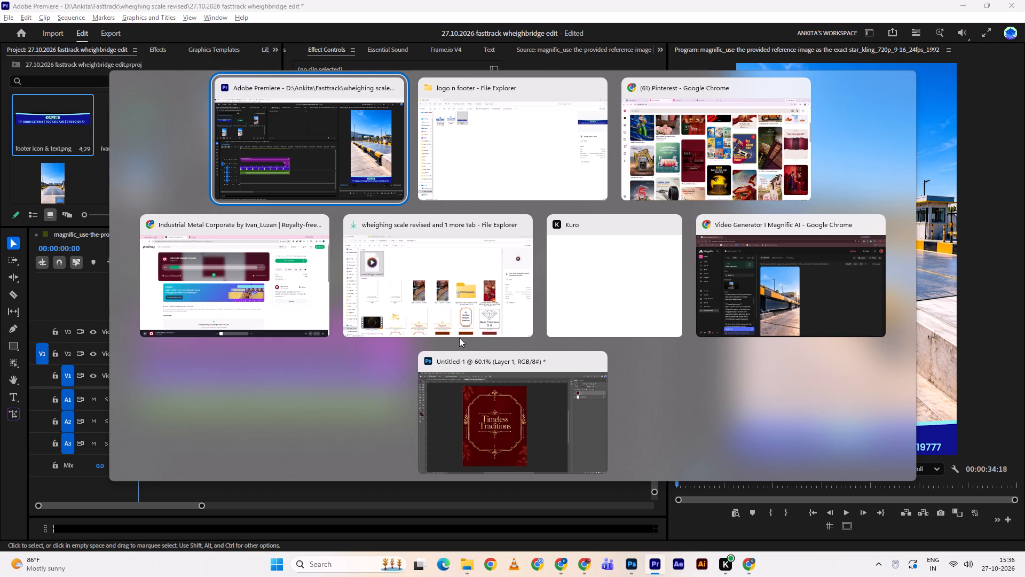
key(alt+Tab)
key(alt+Tab)
key(alt+Tab)
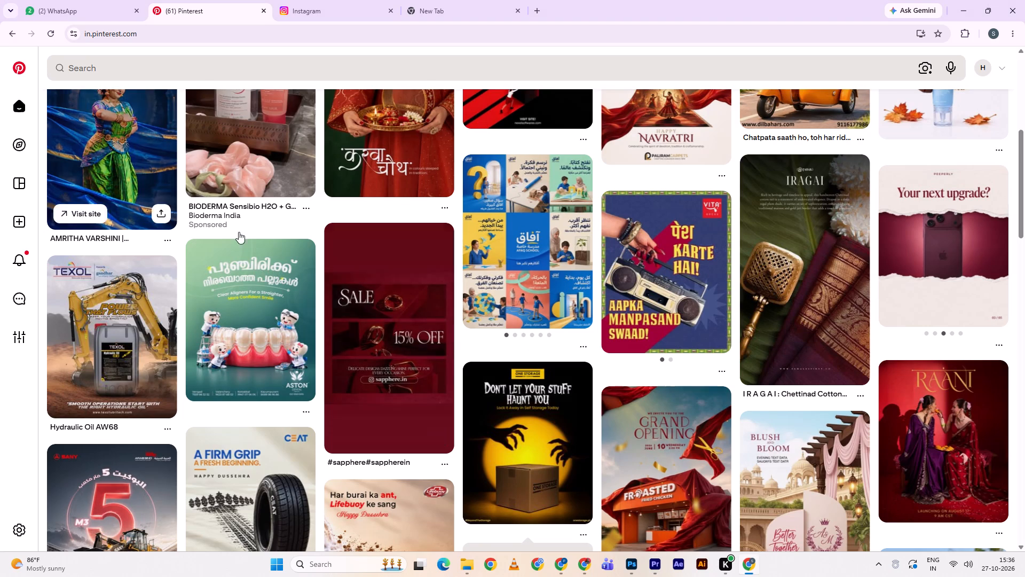
key(alt+Tab)
key(alt+Tab)
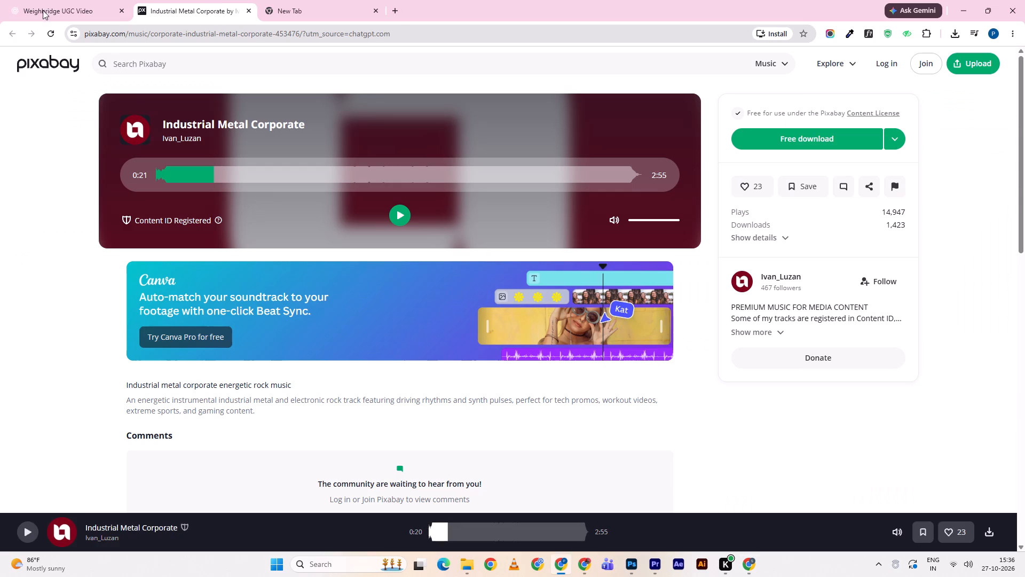
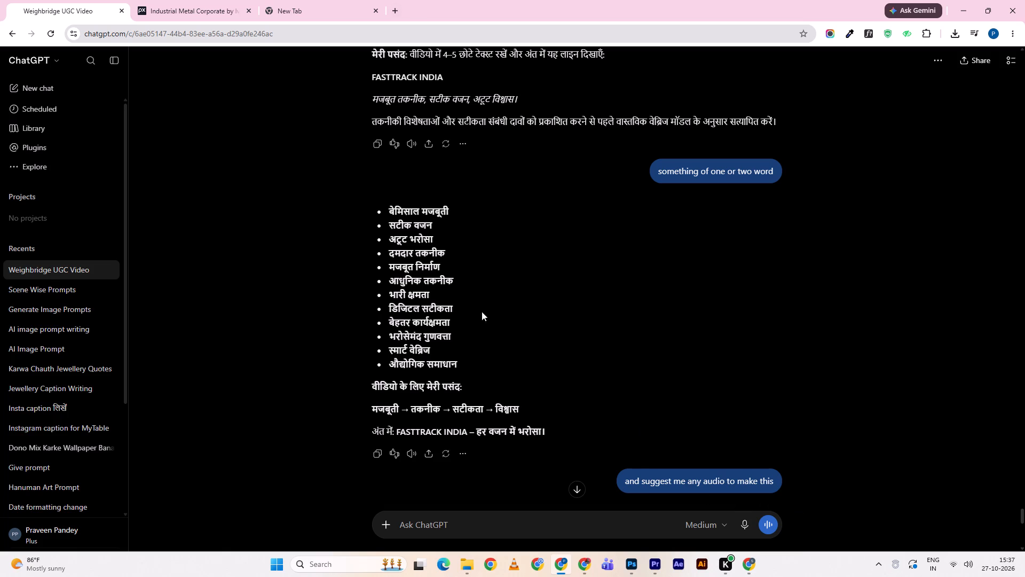
Switch to the other Chrome window that has WhatsApp, Pinterest and Instagram open.
click(752, 566)
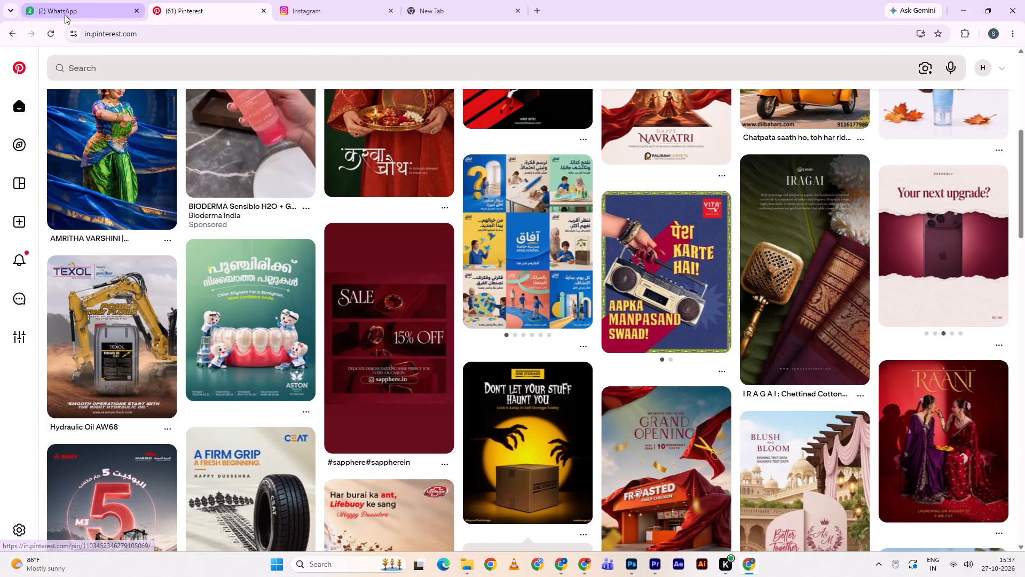